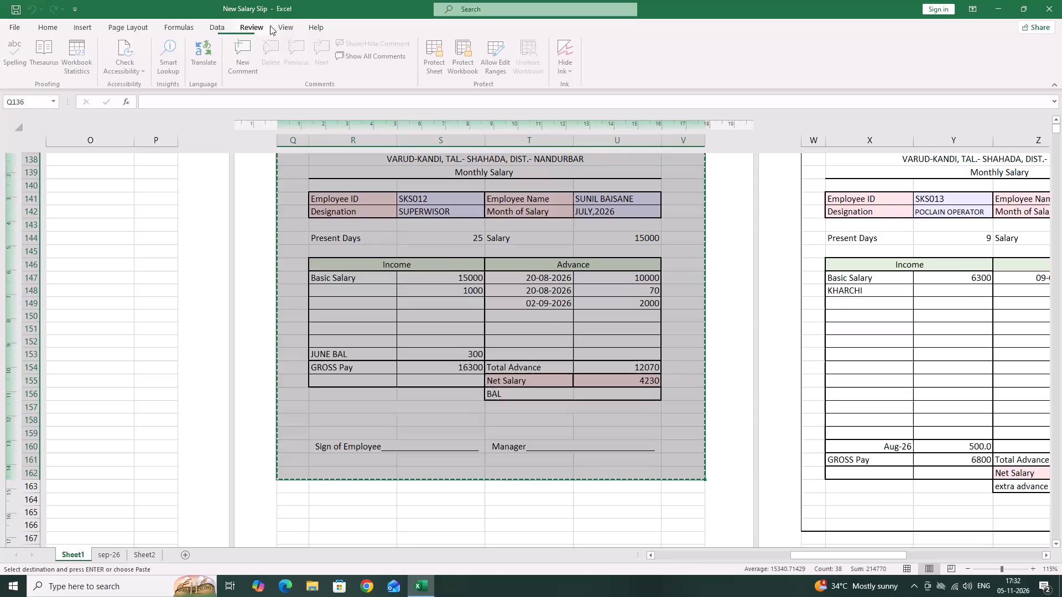
Switch the worksheet from Page Layout to Normal view.
{"action": "left_click", "coordinate": [278, 27]}
{"action": "left_click", "coordinate": [20, 67]}
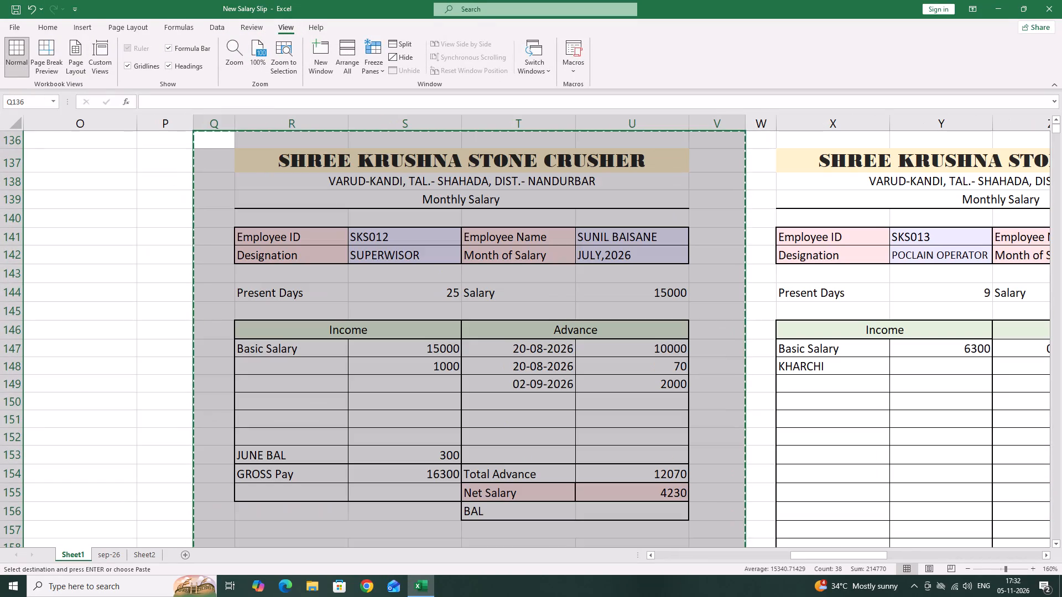
Copy the supervisor's July 2026 salary slip block, range Q136:V162 on Sheet1.
{"action": "key", "text": "ctrl+c"}
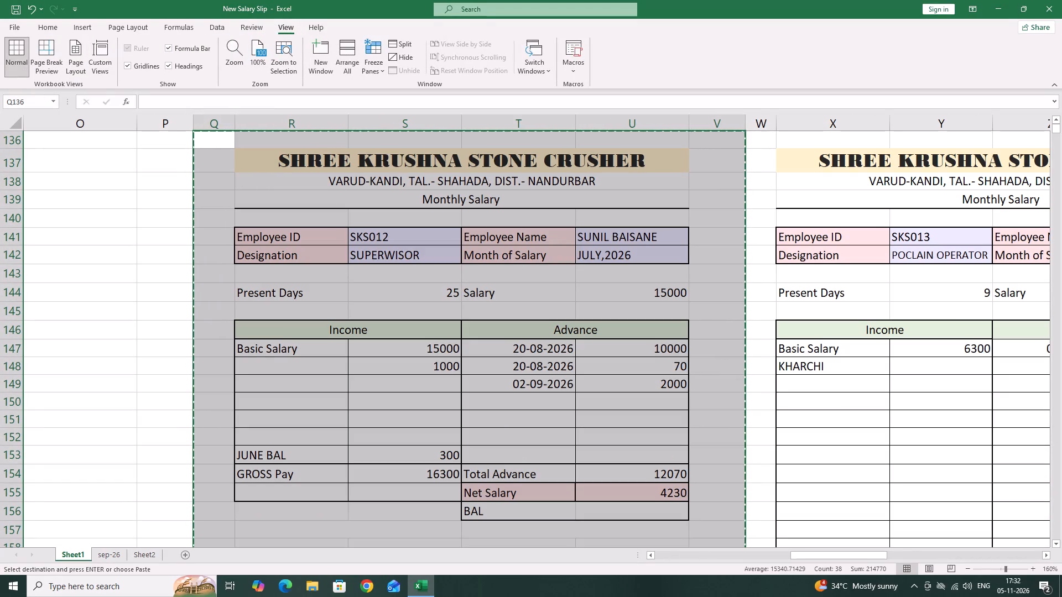
Switch from Excel to the Windows search.
{"action": "left_click", "coordinate": [143, 586]}
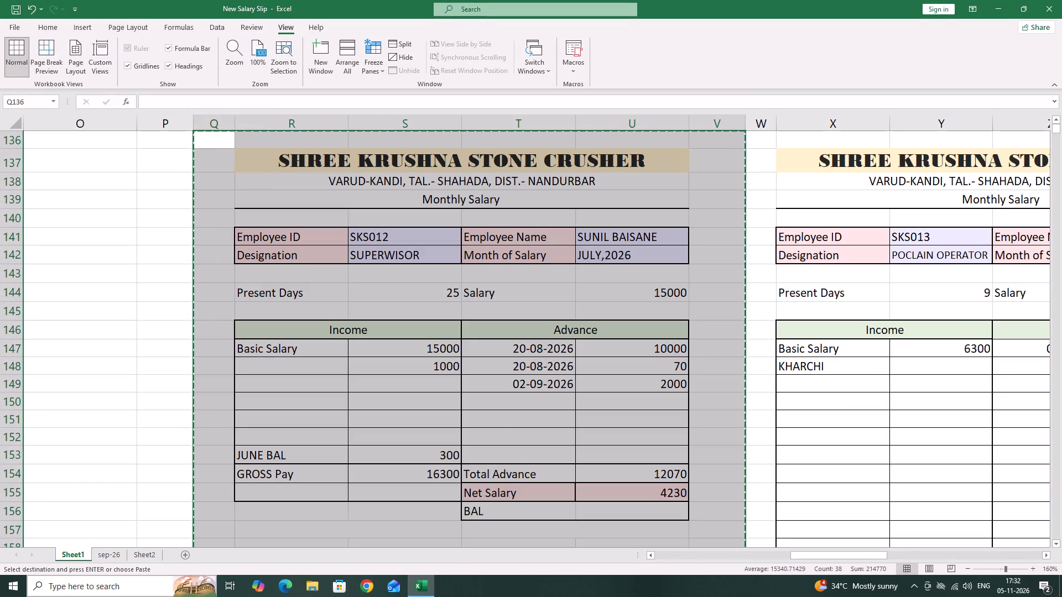
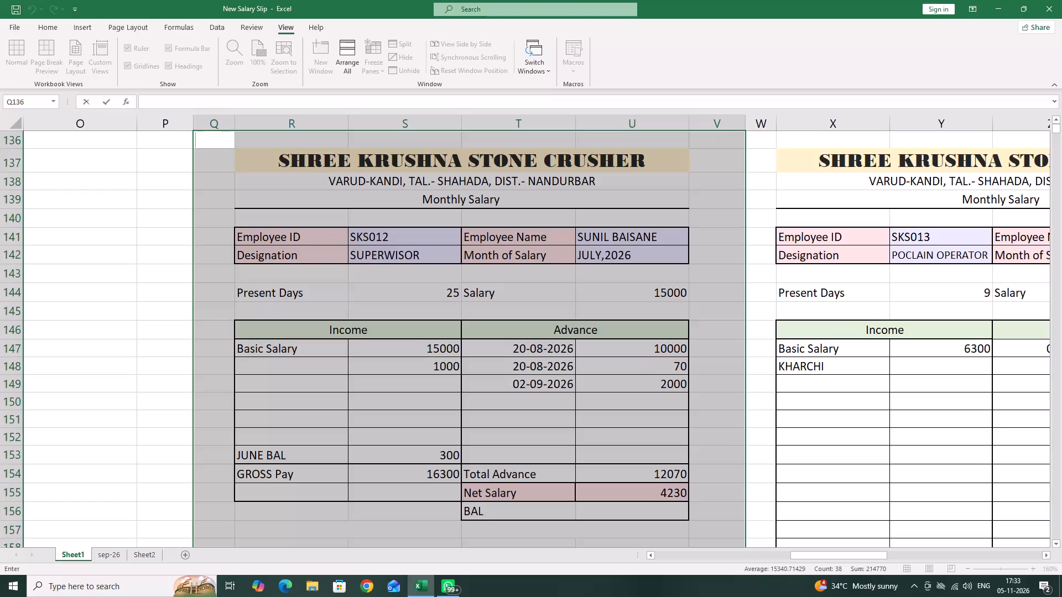
Copy the supervisor's August 2026 salary slip block, range Q181:V207 on Sheet1.
{"action": "scroll", "coordinate": [285, 333], "scroll_direction": "down", "scroll_amount": 13}
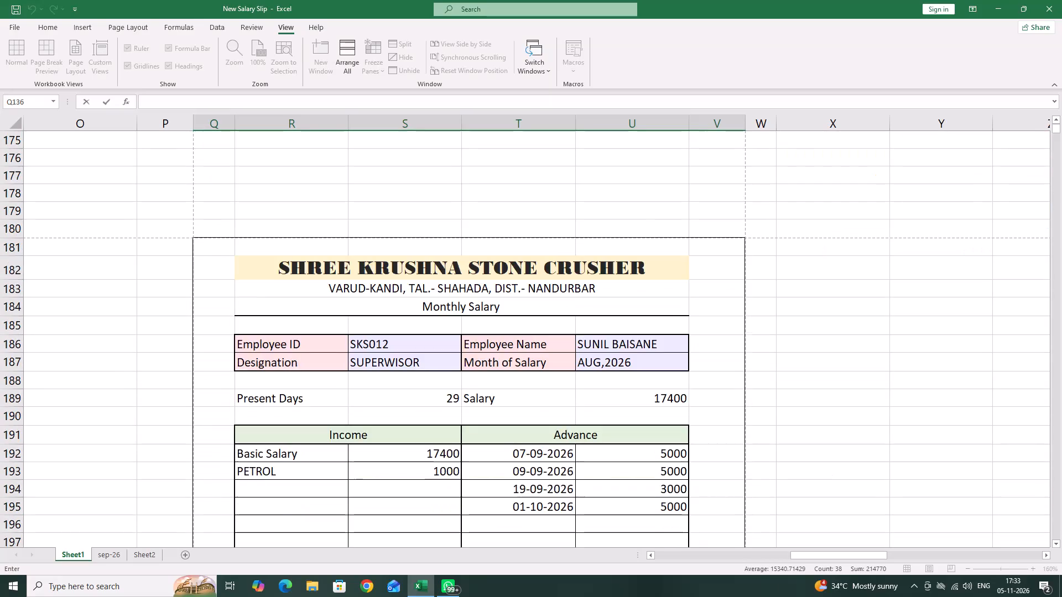
{"action": "scroll", "coordinate": [285, 333], "scroll_direction": "down", "scroll_amount": 3}
{"action": "left_click", "coordinate": [285, 332]}
{"action": "scroll", "coordinate": [257, 298], "scroll_direction": "up", "scroll_amount": 4}
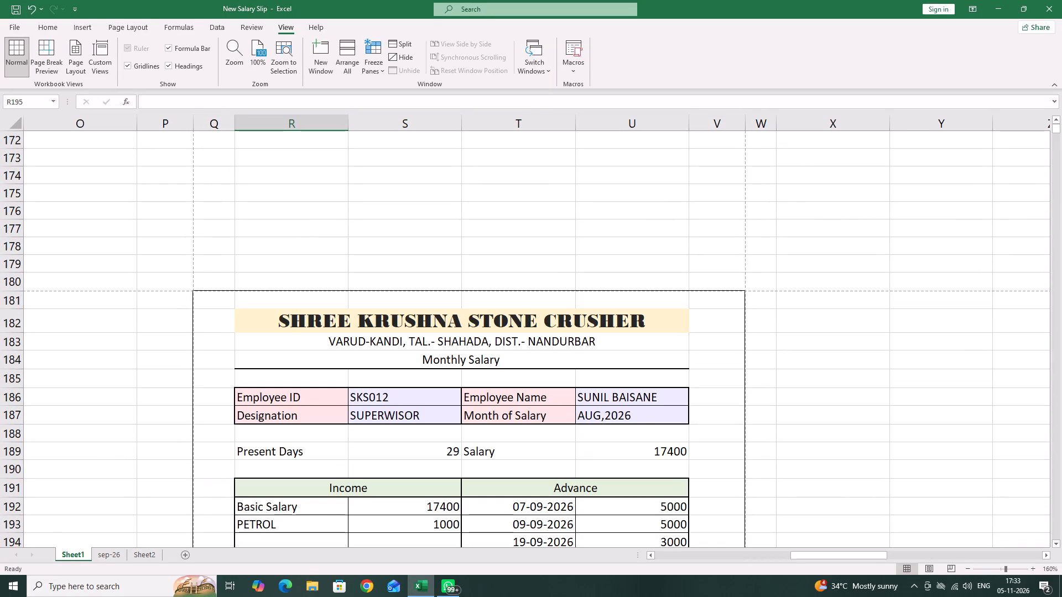
{"action": "left_click_drag", "start_coordinate": [217, 304], "coordinate": [716, 541]}
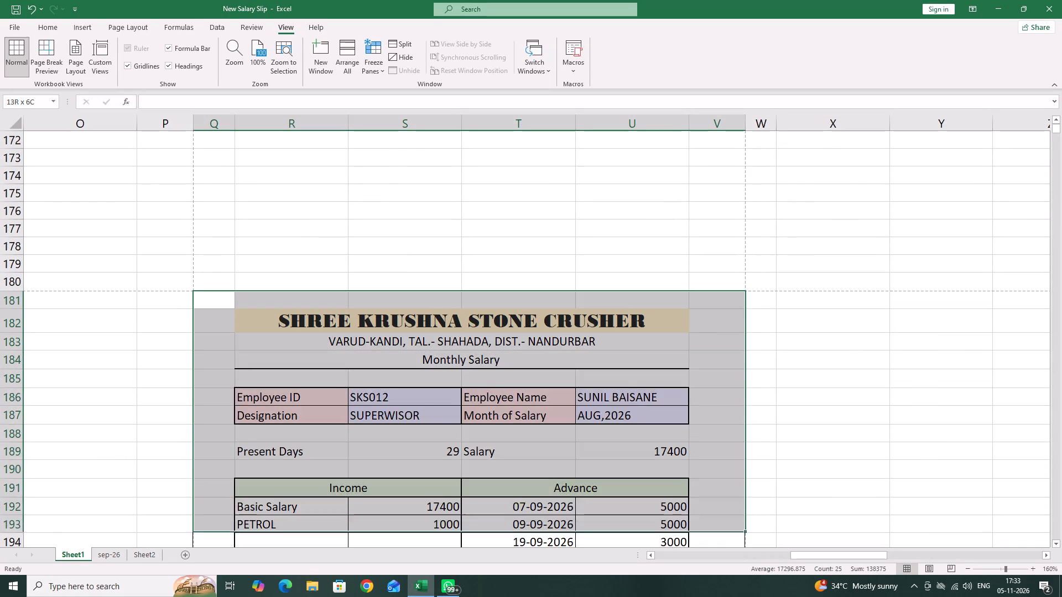
{"action": "left_click_drag", "start_coordinate": [716, 541], "coordinate": [712, 529]}
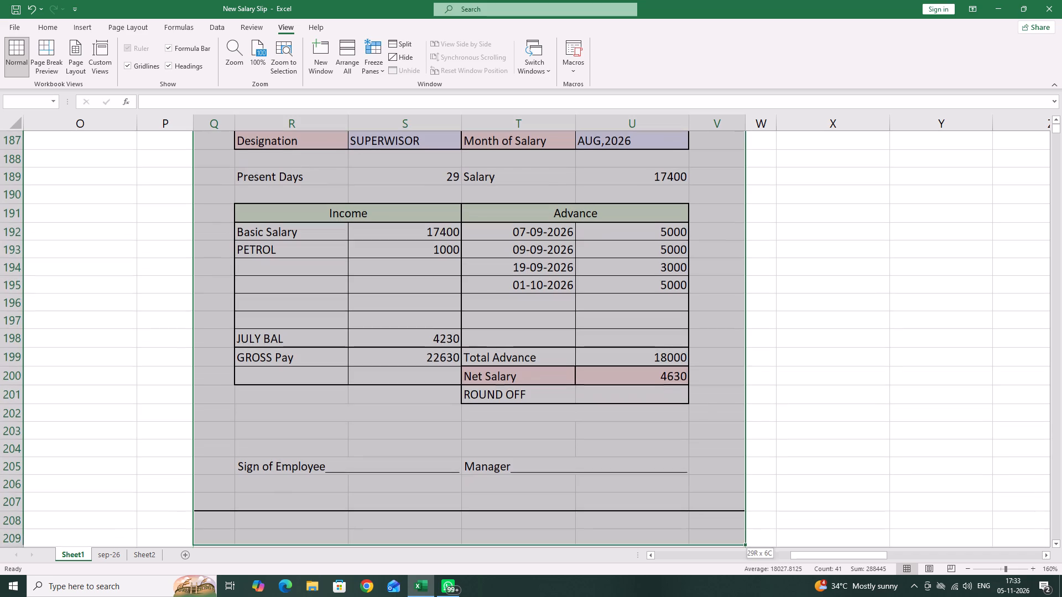
{"action": "left_click_drag", "start_coordinate": [712, 529], "coordinate": [714, 507]}
{"action": "right_click", "coordinate": [680, 429]}
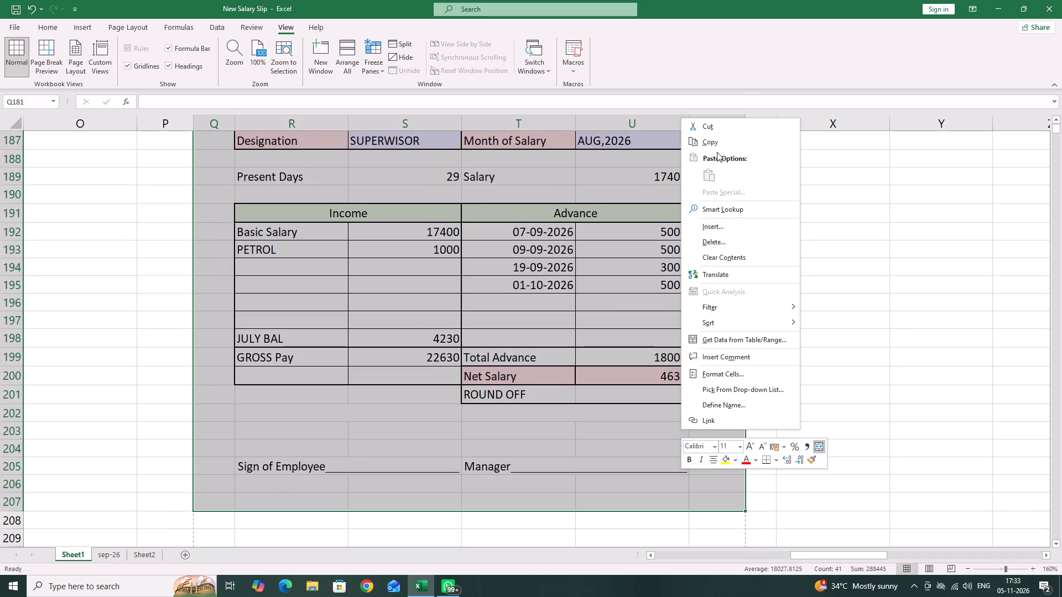
{"action": "left_click", "coordinate": [717, 148]}
{"action": "scroll", "coordinate": [578, 507], "scroll_direction": "down", "scroll_amount": 4}
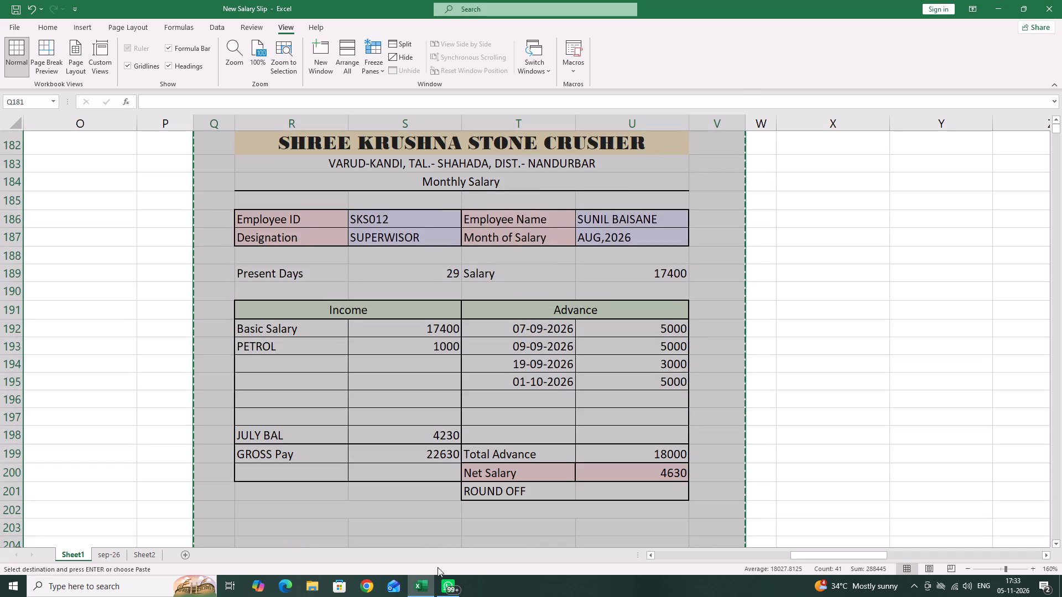
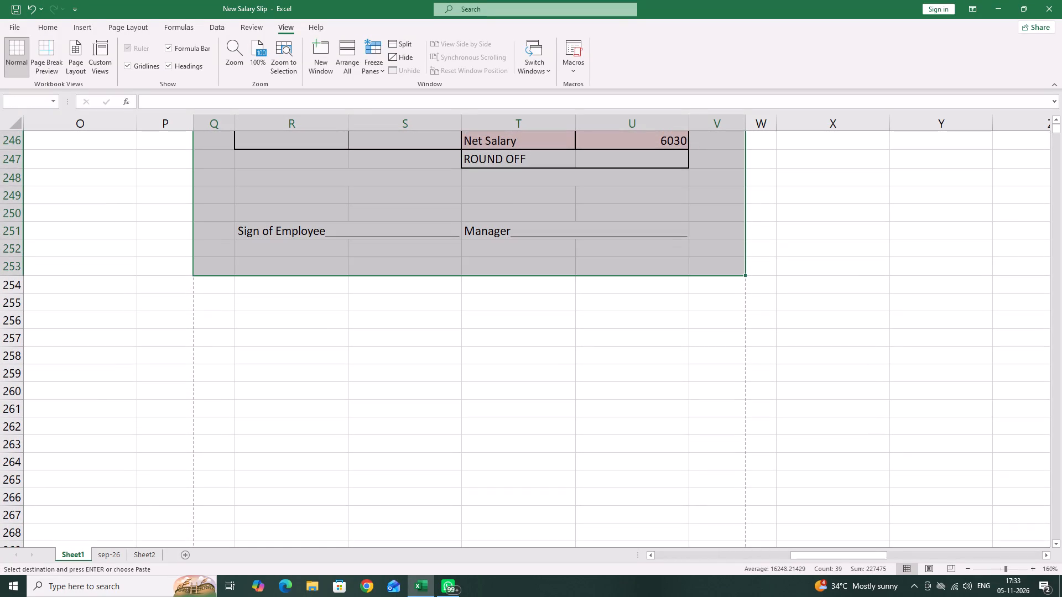
Copy the supervisor's September 2026 salary slip block, range Q227:V253 on Sheet1.
{"action": "right_click", "coordinate": [731, 232]}
{"action": "left_click", "coordinate": [742, 259]}
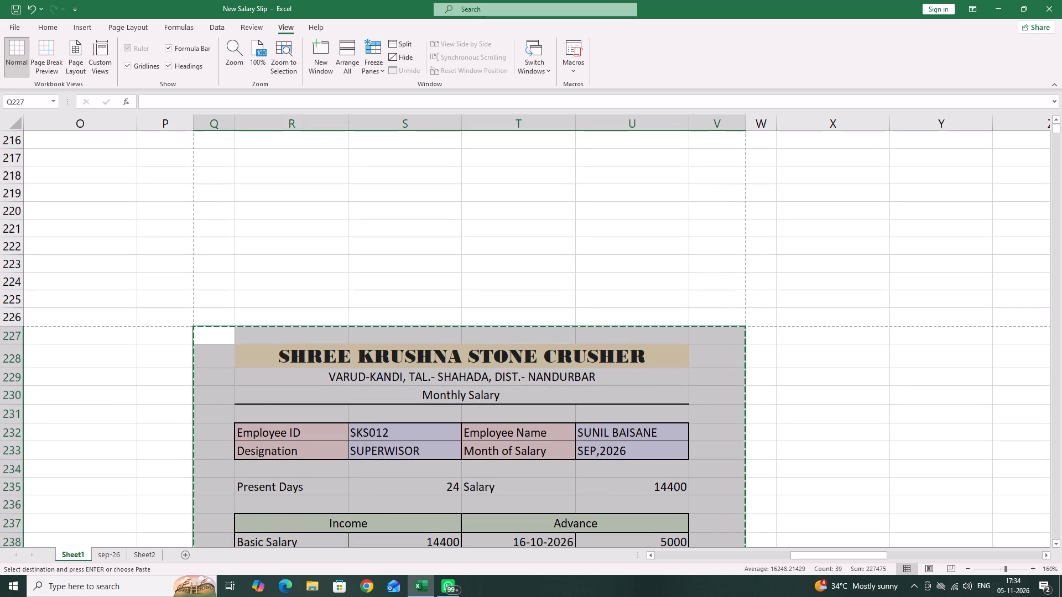
{"action": "scroll", "coordinate": [737, 385], "scroll_direction": "down", "scroll_amount": 1}
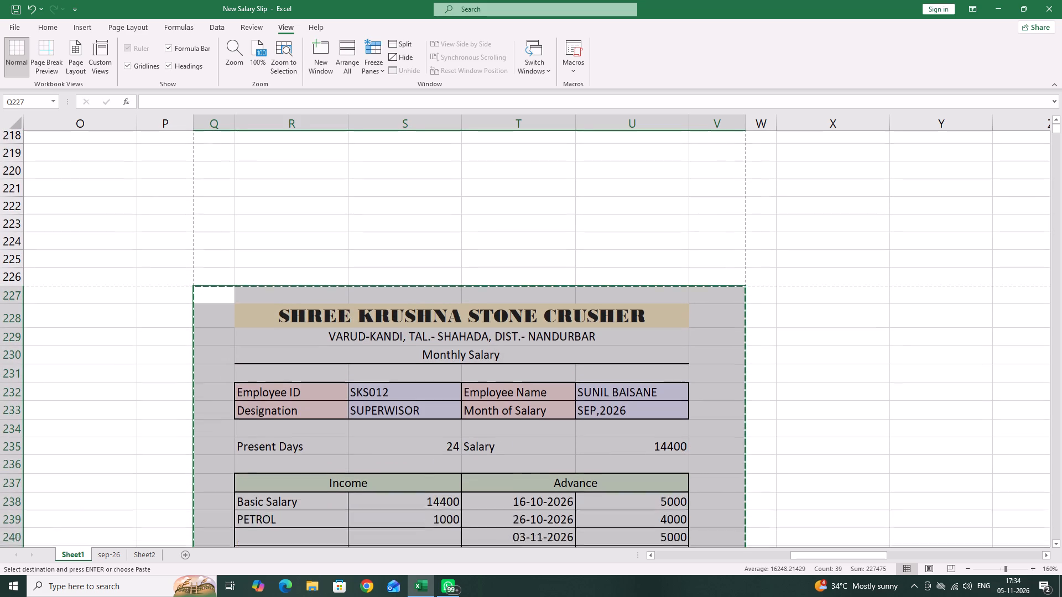
{"action": "scroll", "coordinate": [733, 389], "scroll_direction": "down", "scroll_amount": 3}
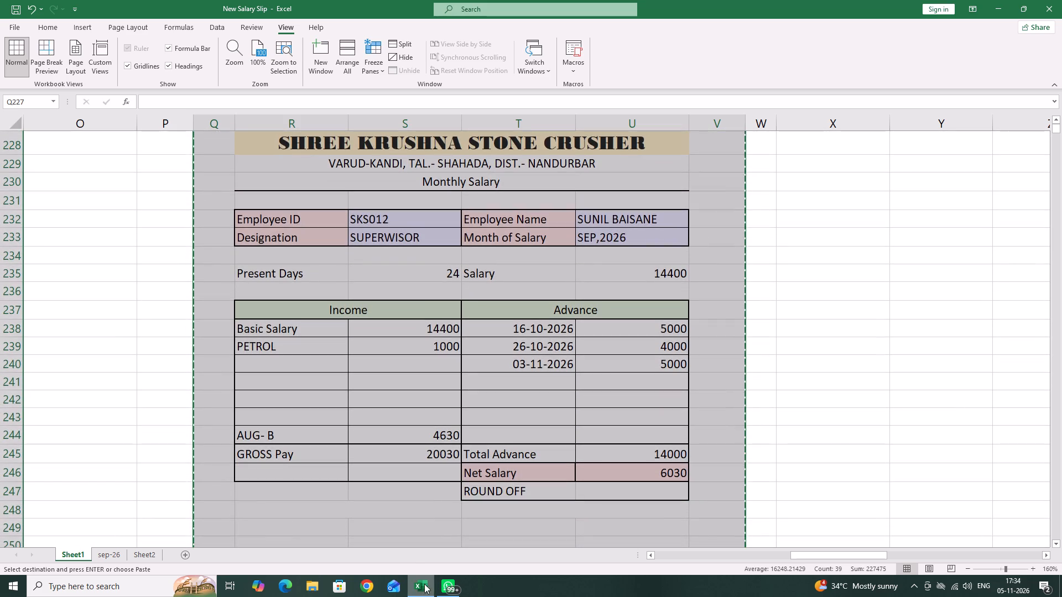
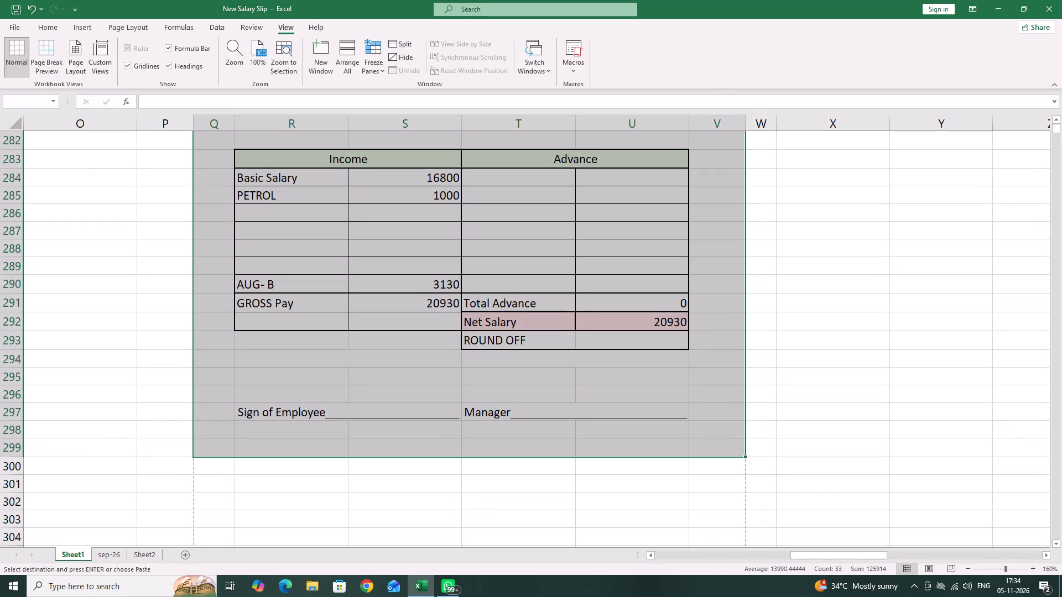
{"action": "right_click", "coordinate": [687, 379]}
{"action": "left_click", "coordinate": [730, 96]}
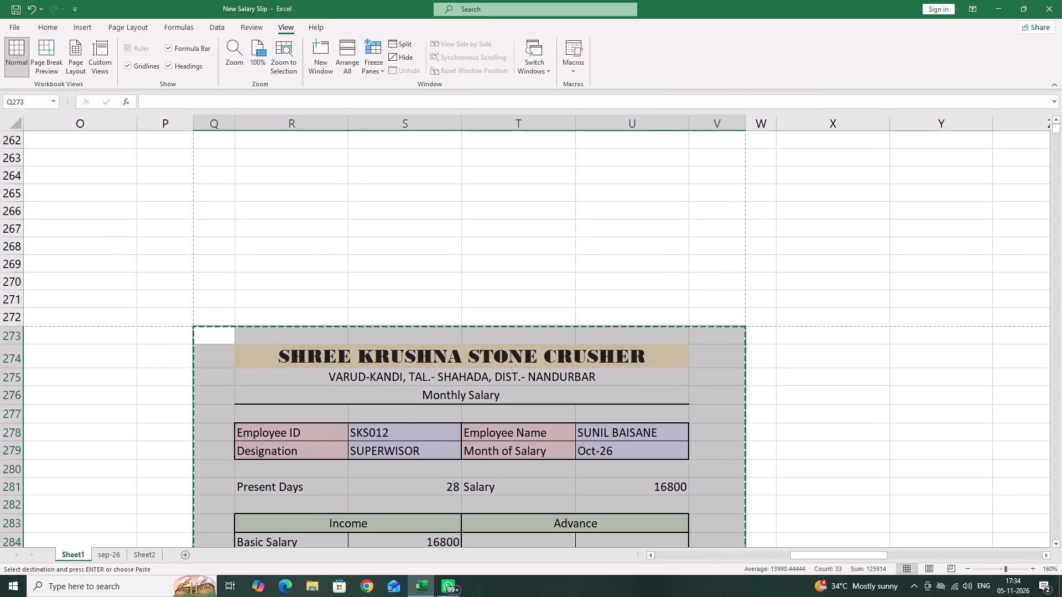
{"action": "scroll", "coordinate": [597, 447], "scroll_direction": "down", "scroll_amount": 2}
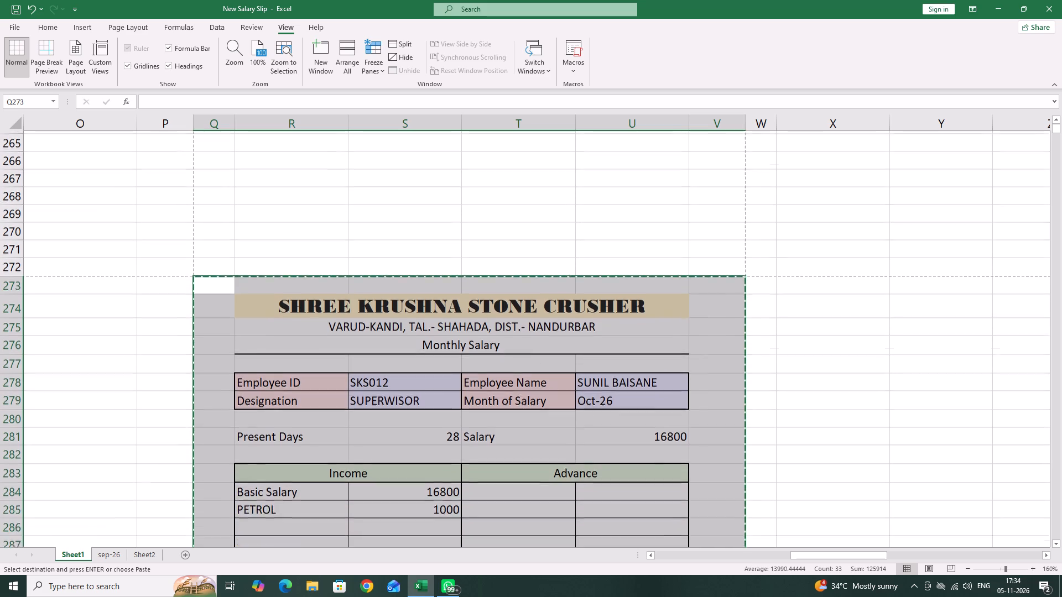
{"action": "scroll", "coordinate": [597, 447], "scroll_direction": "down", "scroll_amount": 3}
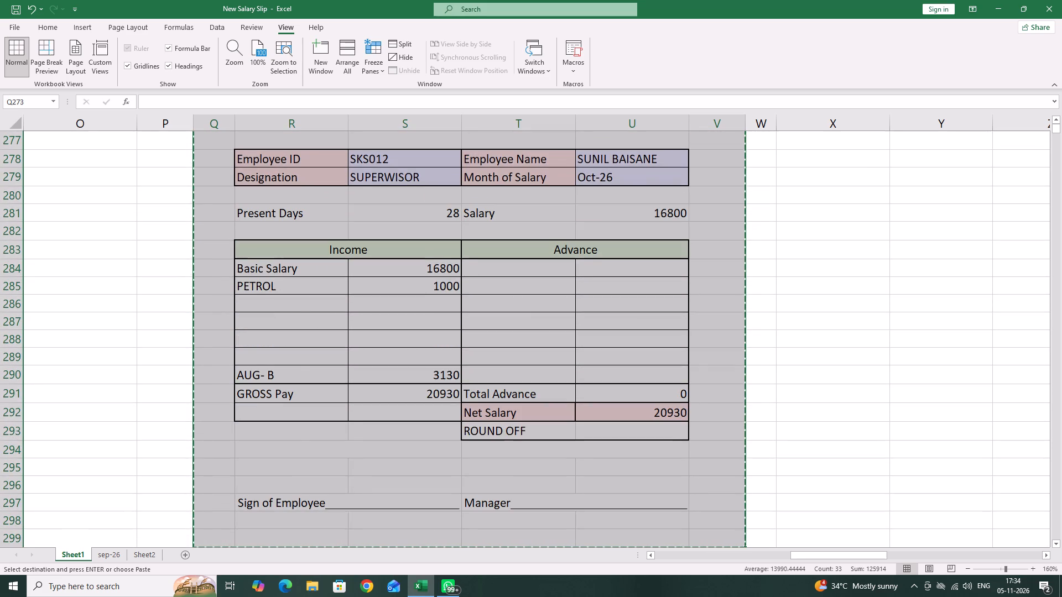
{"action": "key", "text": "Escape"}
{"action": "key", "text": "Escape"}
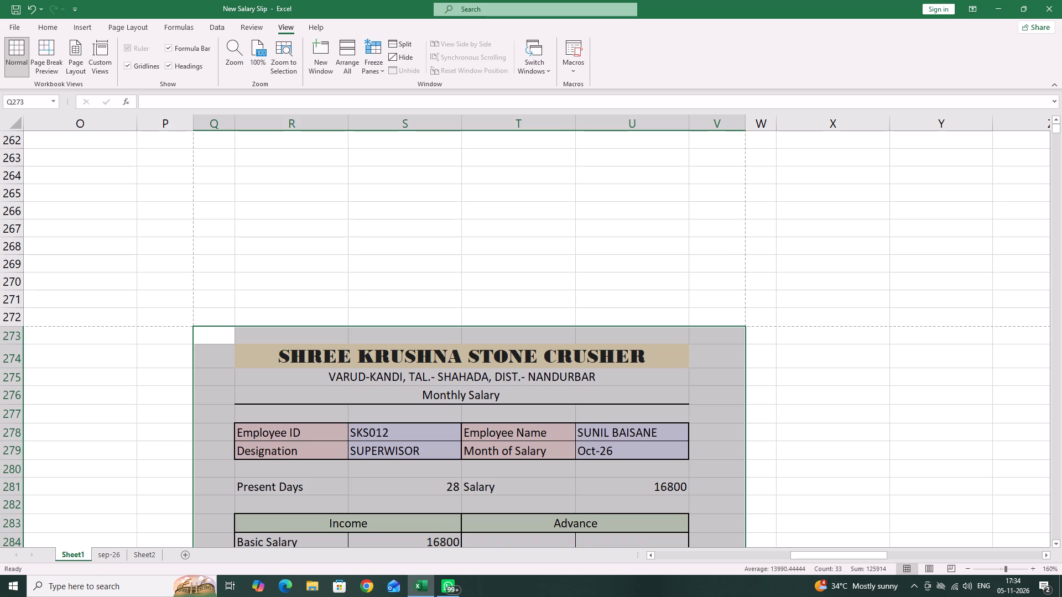
Record an advance of 15000 with today's date, 05-11-2026, in the first Advance row (T284:U284) of the October 2026 slip.
{"action": "left_click", "coordinate": [605, 462]}
{"action": "scroll", "coordinate": [568, 485], "scroll_direction": "down", "scroll_amount": 3}
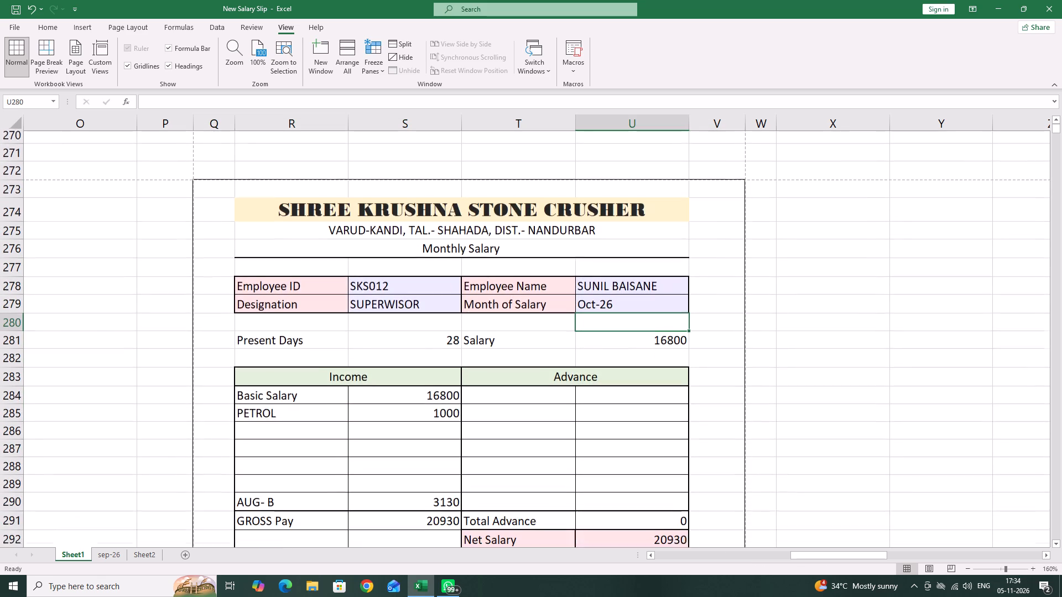
{"action": "left_click", "coordinate": [466, 389]}
{"action": "left_click", "coordinate": [482, 384]}
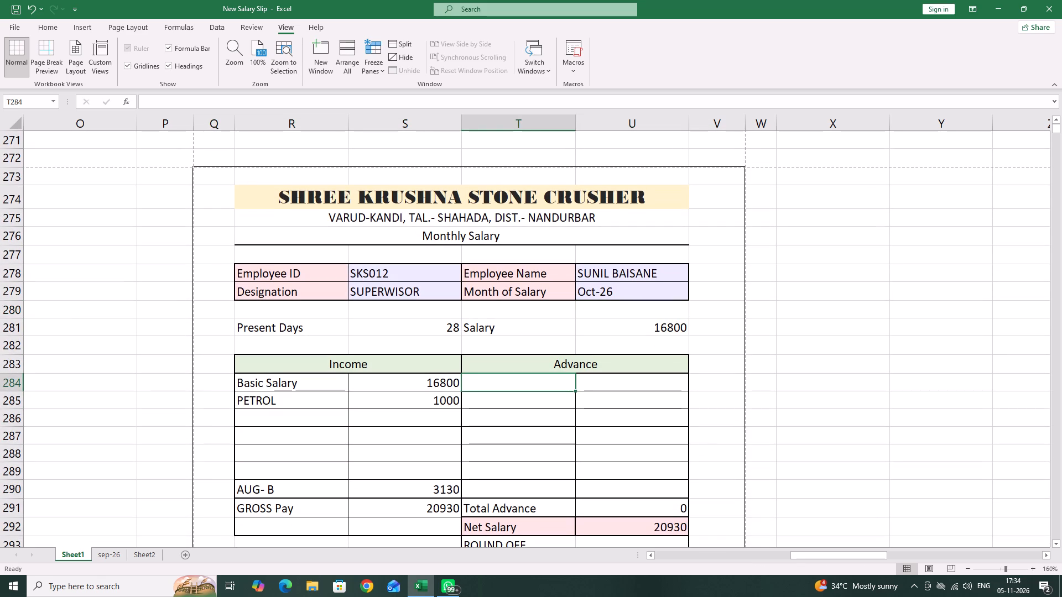
{"action": "key", "text": "ctrl+semicolon"}
{"action": "key", "text": "Tab"}
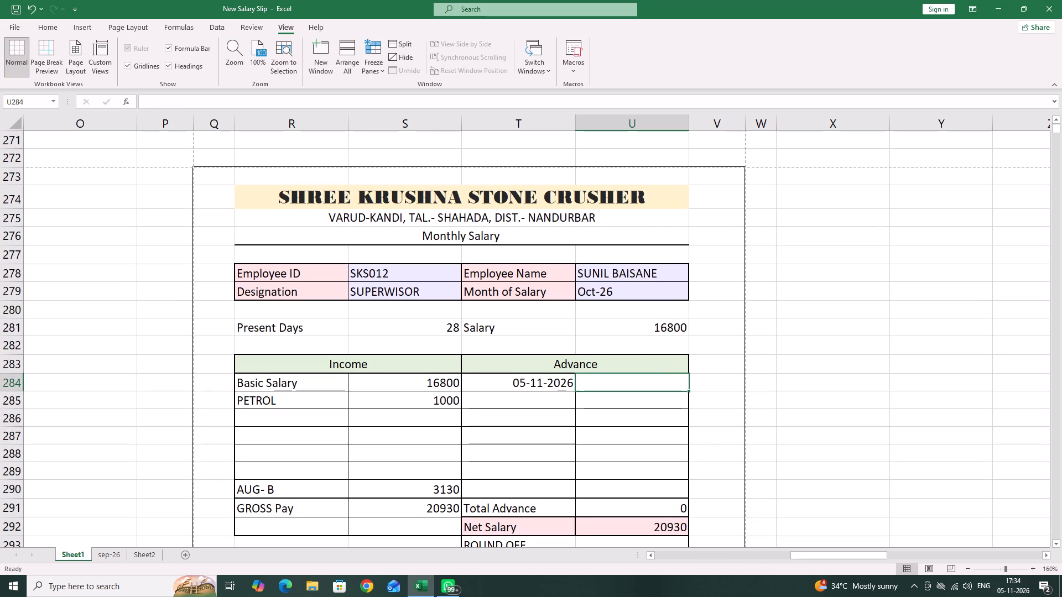
{"action": "type", "text": "15000"}
{"action": "key", "text": "Return"}
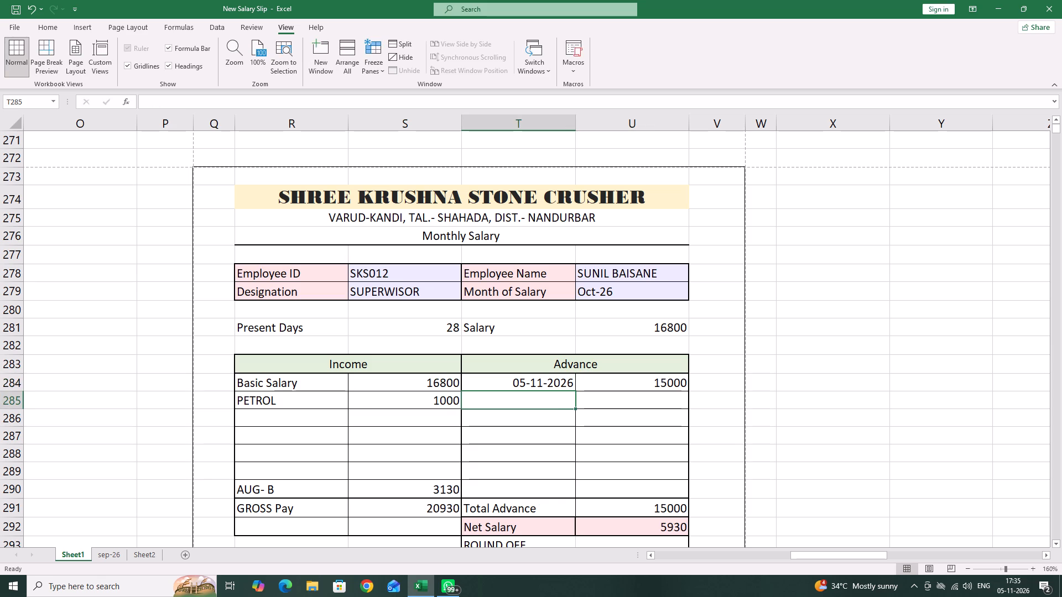
Replace the AUG- B amount formula in S290 of the October slip with a reference to the September slip's Net Salary in U246.
{"action": "scroll", "coordinate": [215, 481], "scroll_direction": "up", "scroll_amount": 9}
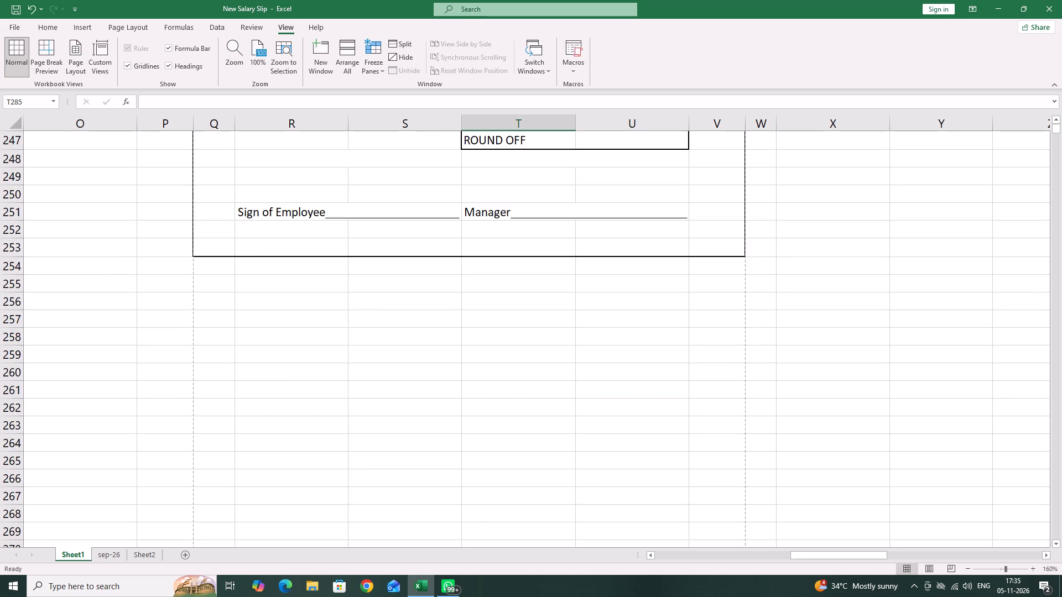
{"action": "scroll", "coordinate": [221, 481], "scroll_direction": "up", "scroll_amount": 3}
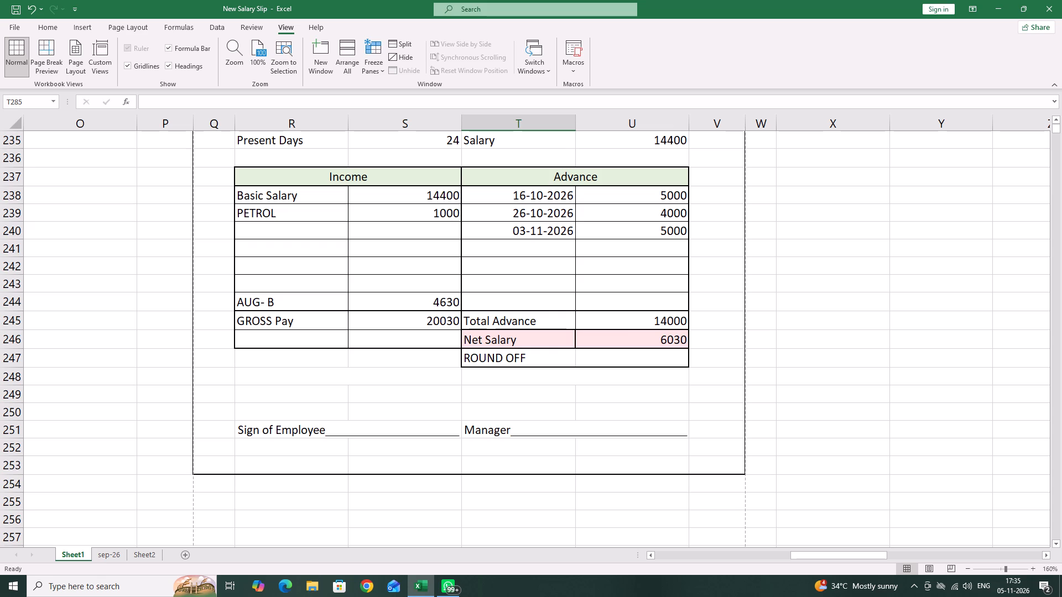
{"action": "scroll", "coordinate": [555, 416], "scroll_direction": "down", "scroll_amount": 7}
{"action": "scroll", "coordinate": [490, 452], "scroll_direction": "down", "scroll_amount": 5}
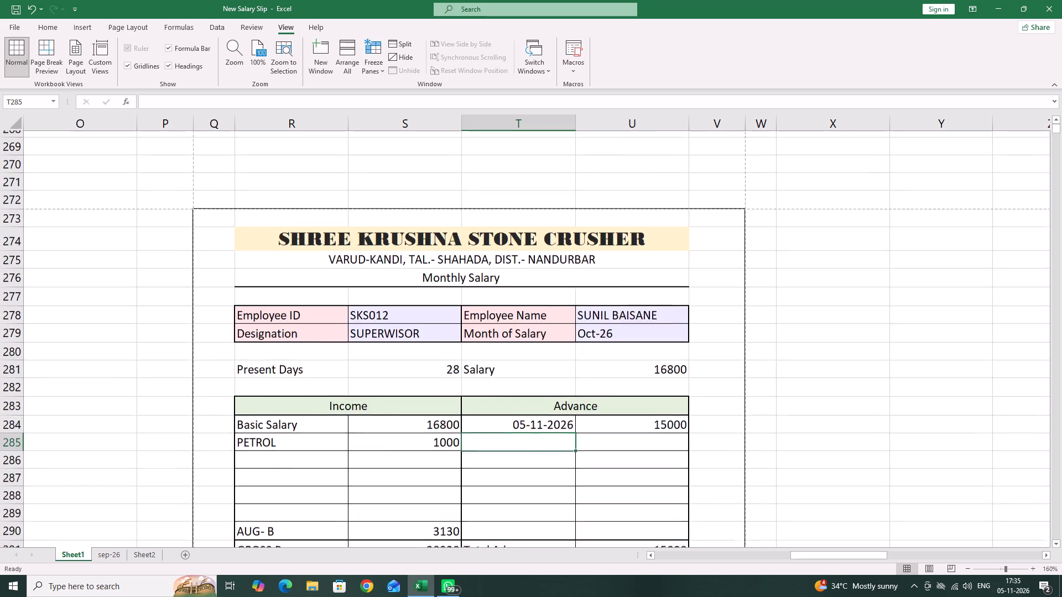
{"action": "scroll", "coordinate": [439, 463], "scroll_direction": "down", "scroll_amount": 1}
{"action": "left_click", "coordinate": [433, 441]}
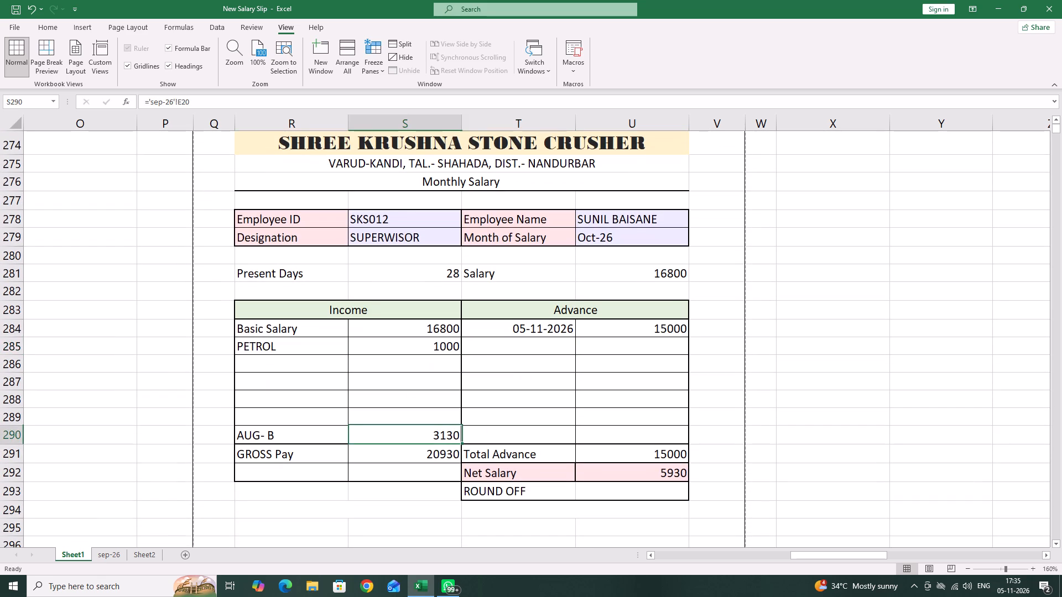
{"action": "key", "text": "equal"}
{"action": "scroll", "coordinate": [489, 441], "scroll_direction": "up", "scroll_amount": 11}
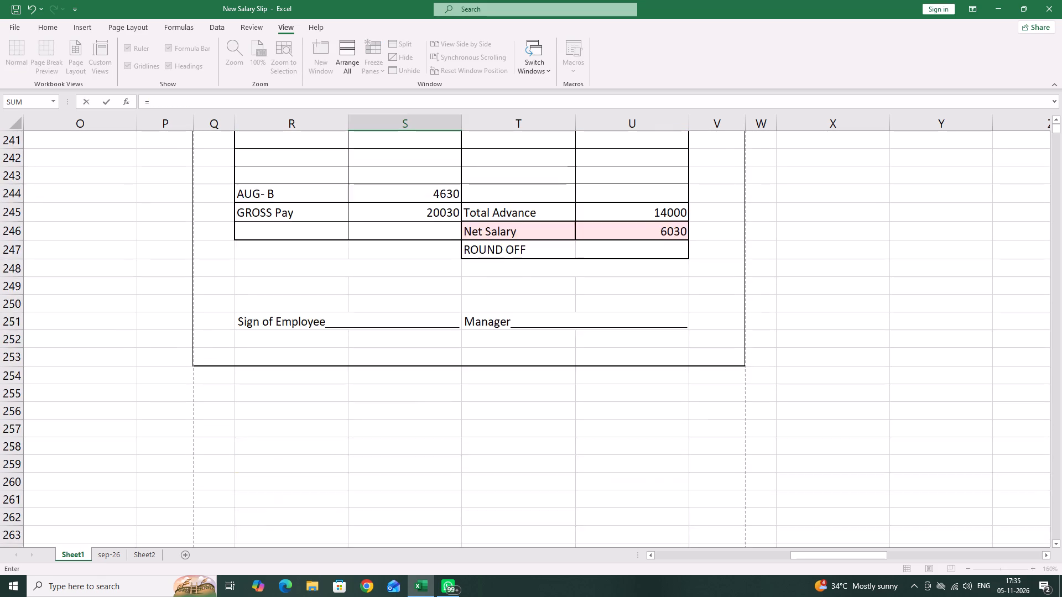
{"action": "scroll", "coordinate": [500, 426], "scroll_direction": "up", "scroll_amount": 1}
{"action": "left_click", "coordinate": [633, 279]}
{"action": "key", "text": "Return"}
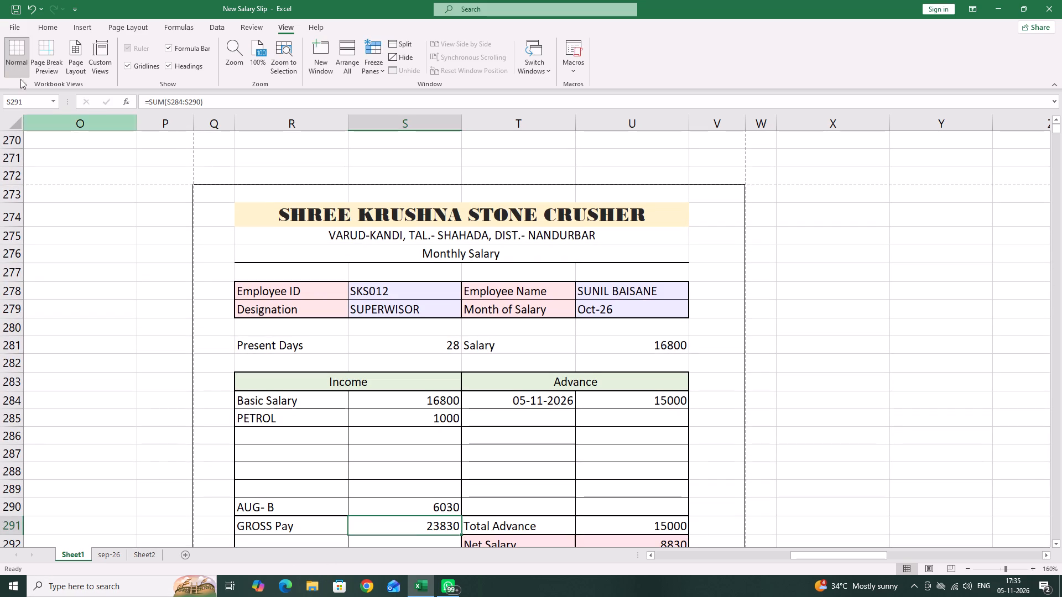
Save the salary slip workbook.
{"action": "left_click", "coordinate": [20, 5]}
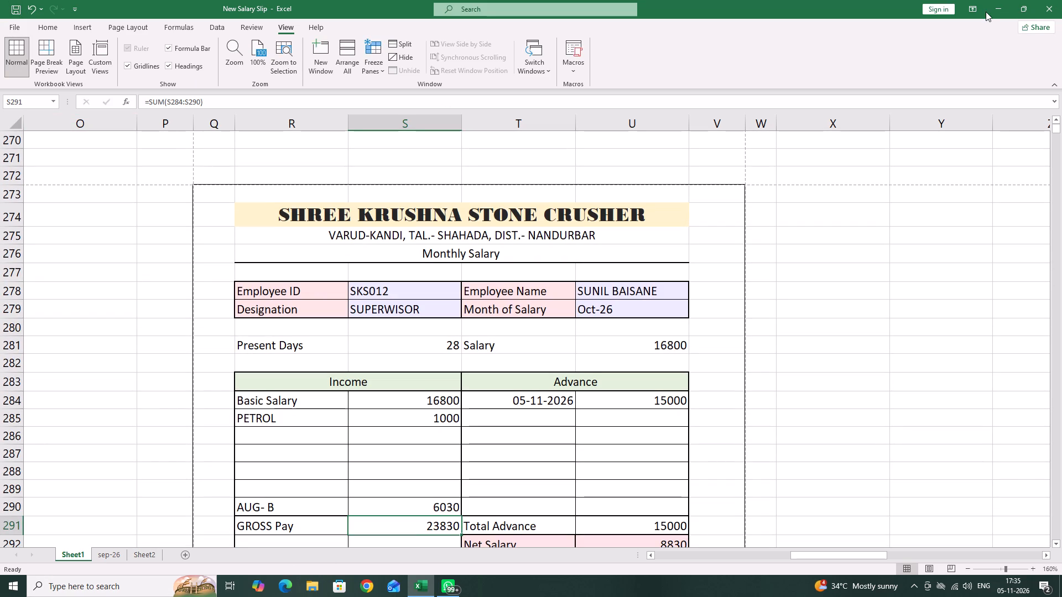
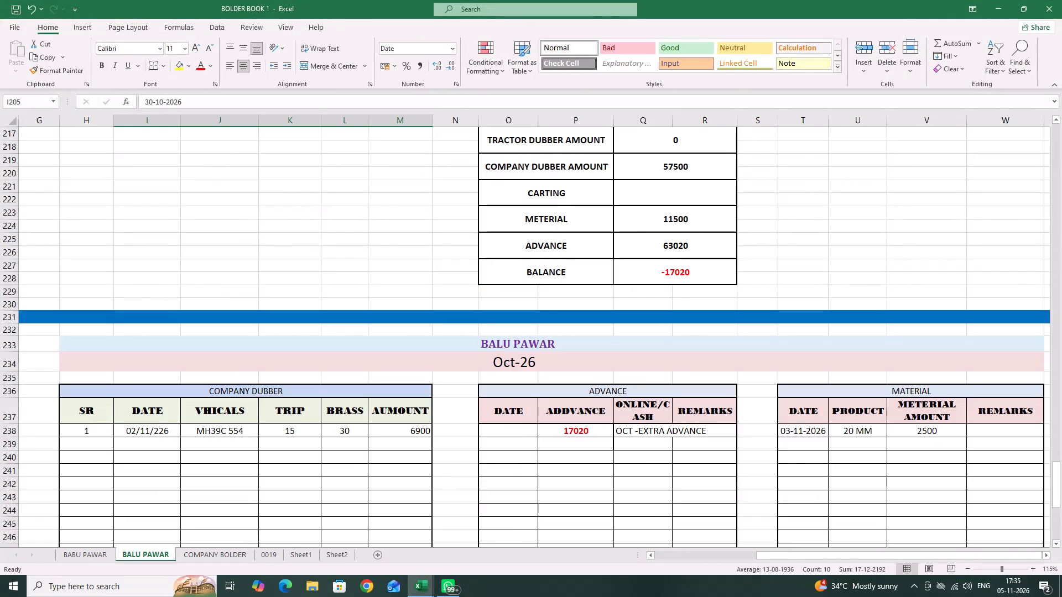
Save the BOLDER BOOK 1 workbook and go back to the New Salary Slip workbook.
{"action": "scroll", "coordinate": [457, 406], "scroll_direction": "down", "scroll_amount": 5}
{"action": "scroll", "coordinate": [570, 426], "scroll_direction": "down", "scroll_amount": 3}
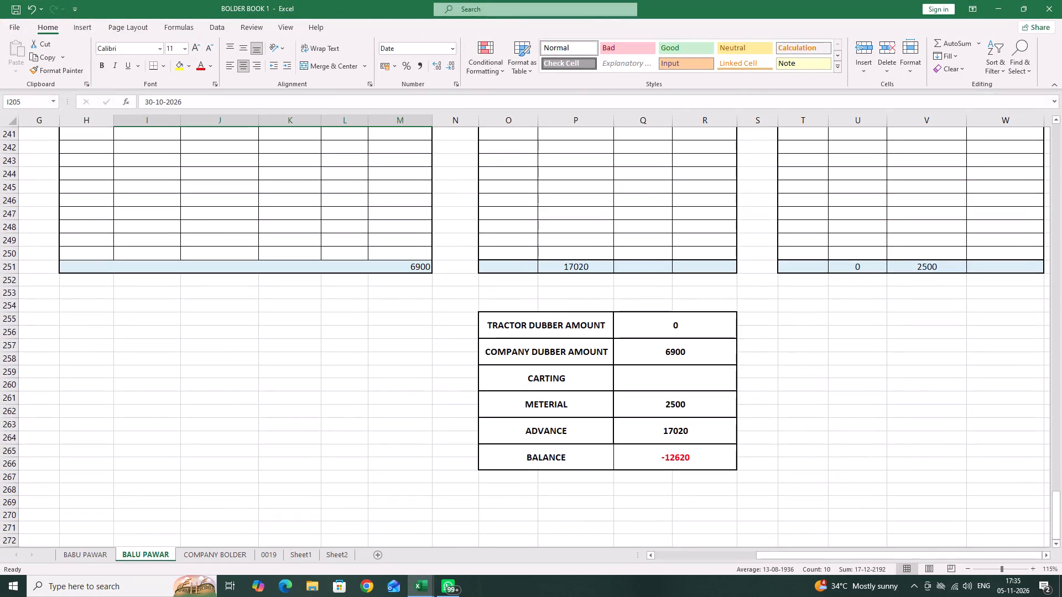
{"action": "left_click", "coordinate": [17, 14]}
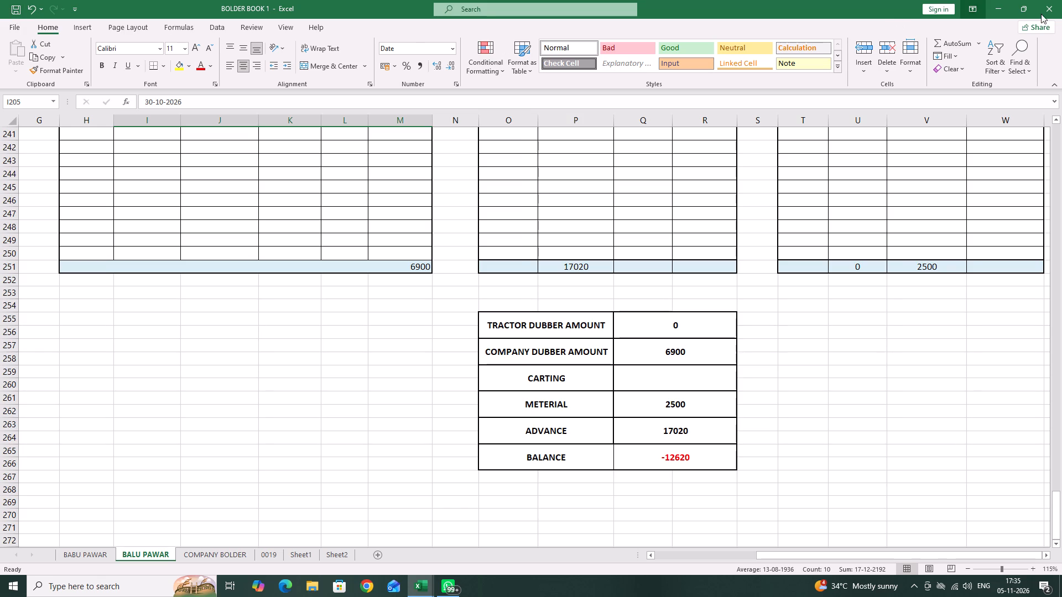
{"action": "left_click", "coordinate": [1002, 7]}
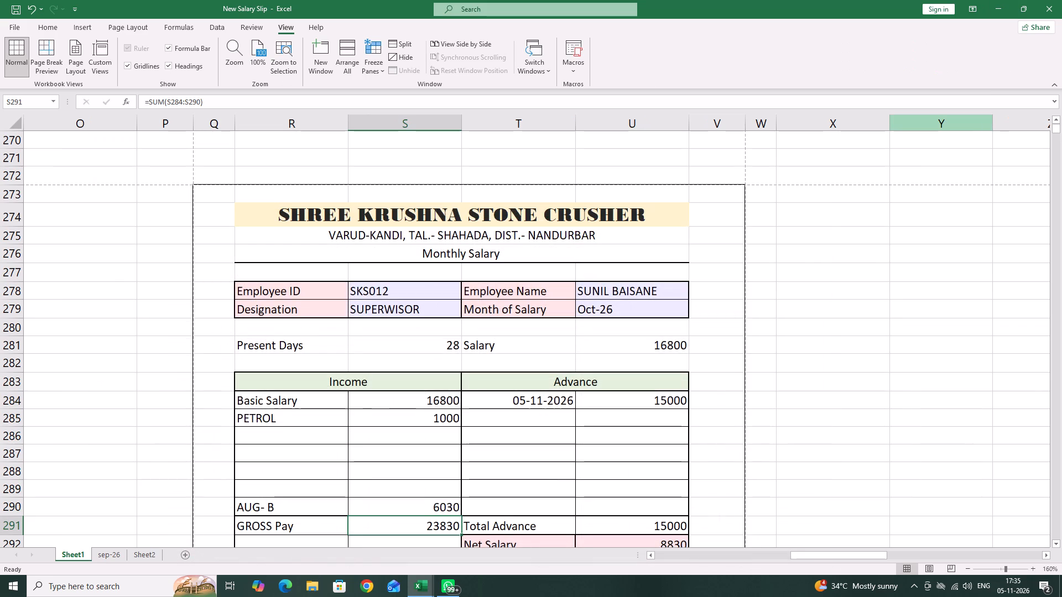
Review the supervisor's October 2026 slip against the September 2026 slip, checking income, advances, carried-over balance and net salary.
{"action": "scroll", "coordinate": [374, 480], "scroll_direction": "down", "scroll_amount": 2}
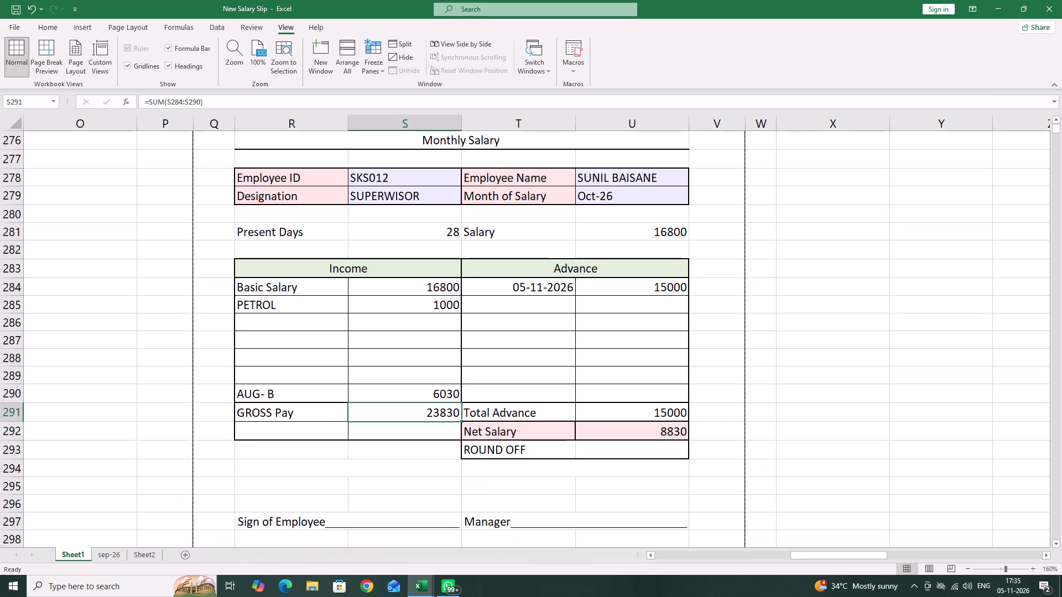
{"action": "scroll", "coordinate": [388, 464], "scroll_direction": "up", "scroll_amount": 1}
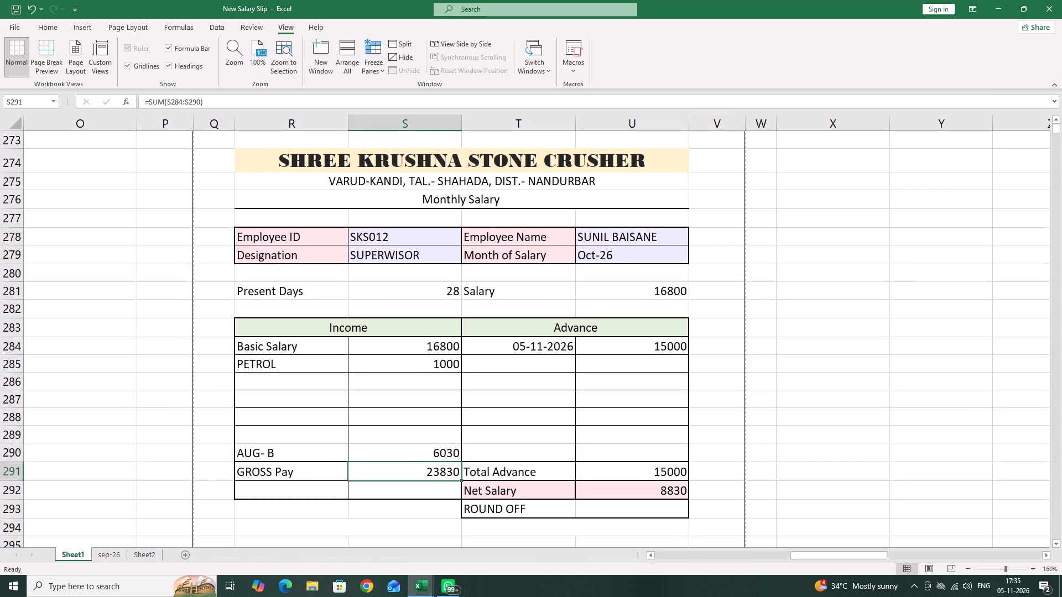
{"action": "scroll", "coordinate": [388, 463], "scroll_direction": "up", "scroll_amount": 1}
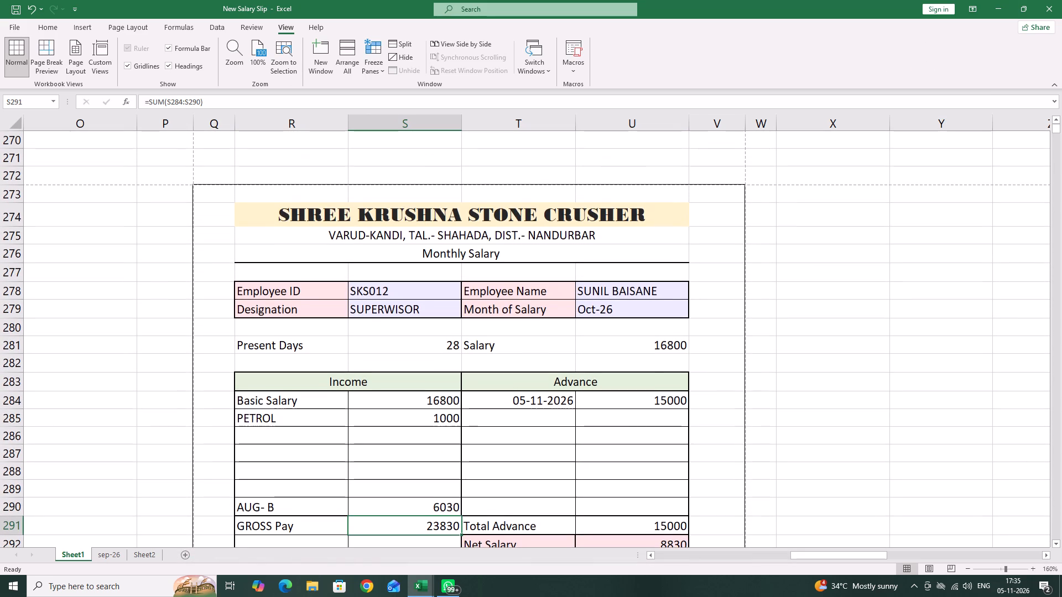
{"action": "scroll", "coordinate": [388, 464], "scroll_direction": "down", "scroll_amount": 1}
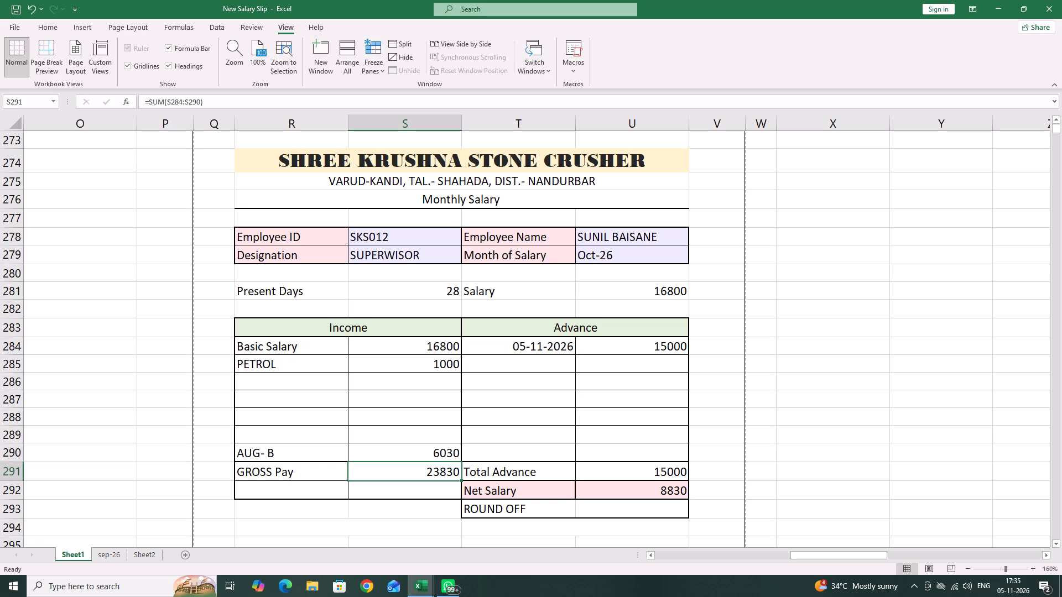
{"action": "scroll", "coordinate": [396, 441], "scroll_direction": "up", "scroll_amount": 2}
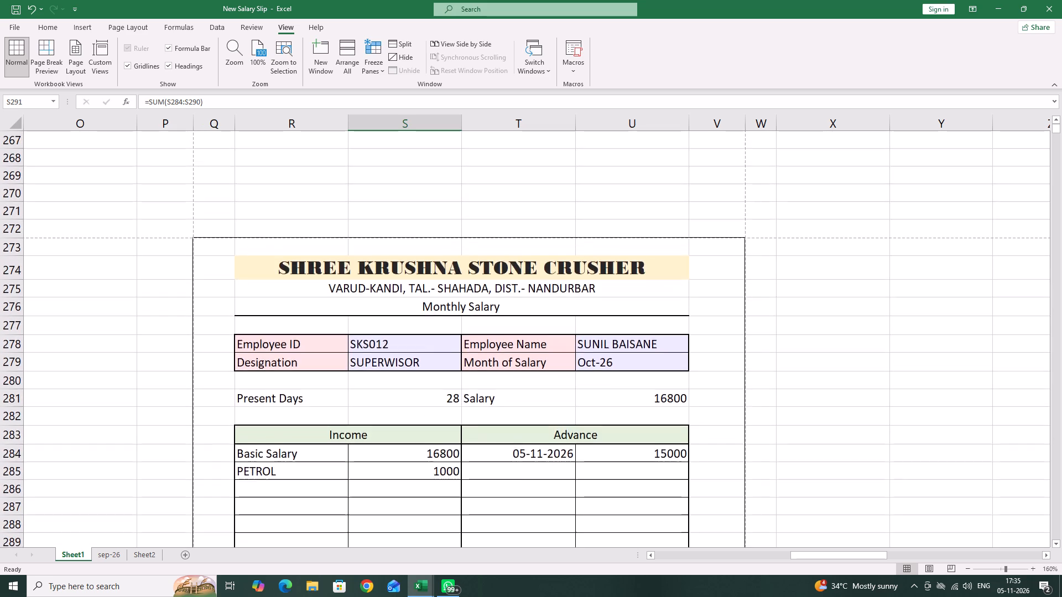
{"action": "scroll", "coordinate": [396, 441], "scroll_direction": "up", "scroll_amount": 1}
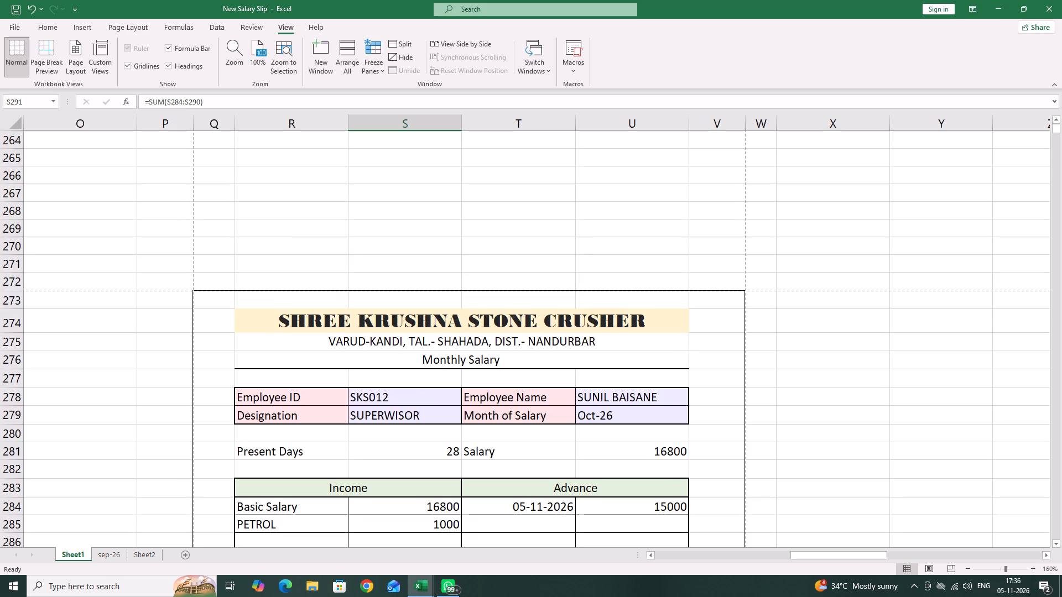
{"action": "scroll", "coordinate": [396, 441], "scroll_direction": "down", "scroll_amount": 3}
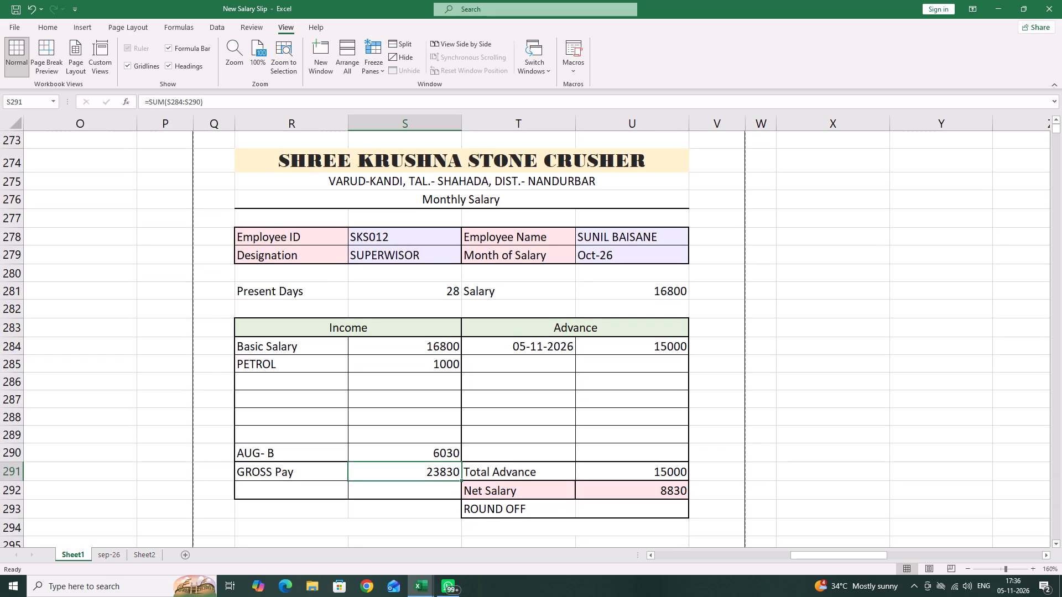
{"action": "scroll", "coordinate": [396, 441], "scroll_direction": "up", "scroll_amount": 2}
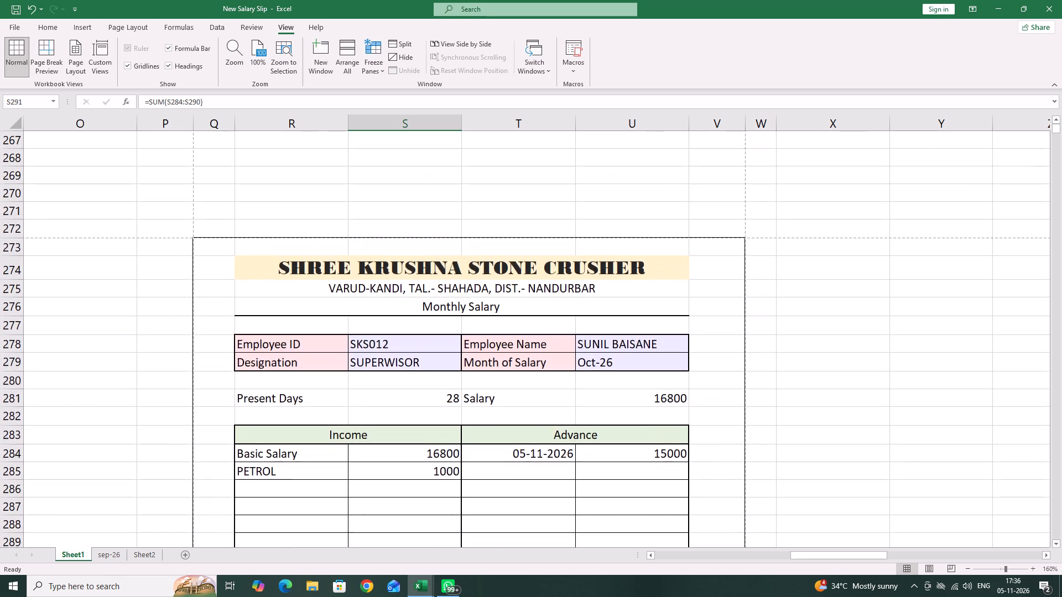
{"action": "scroll", "coordinate": [396, 441], "scroll_direction": "up", "scroll_amount": 3}
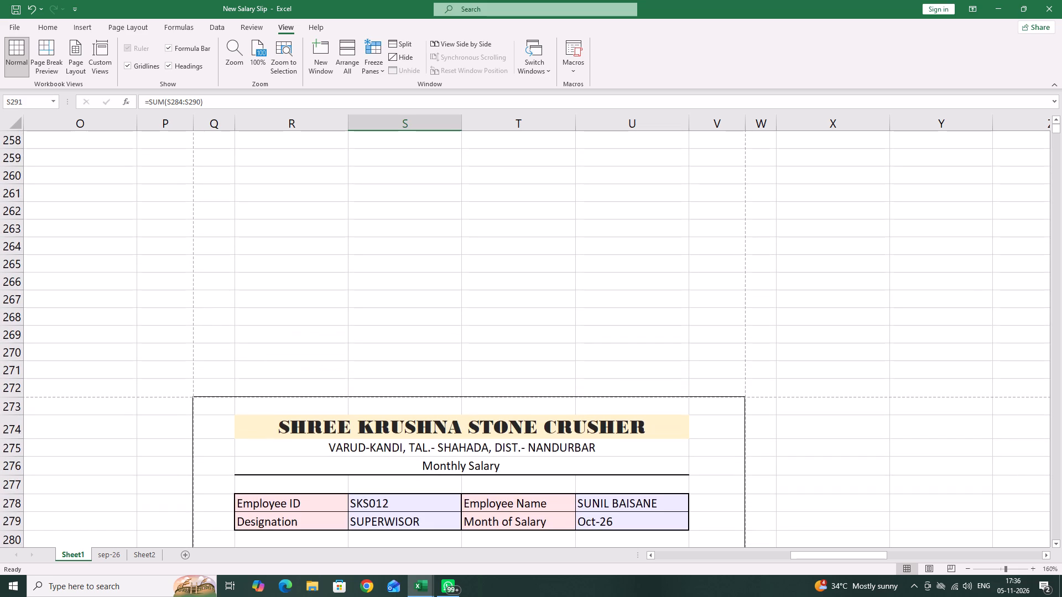
{"action": "scroll", "coordinate": [396, 441], "scroll_direction": "up", "scroll_amount": 4}
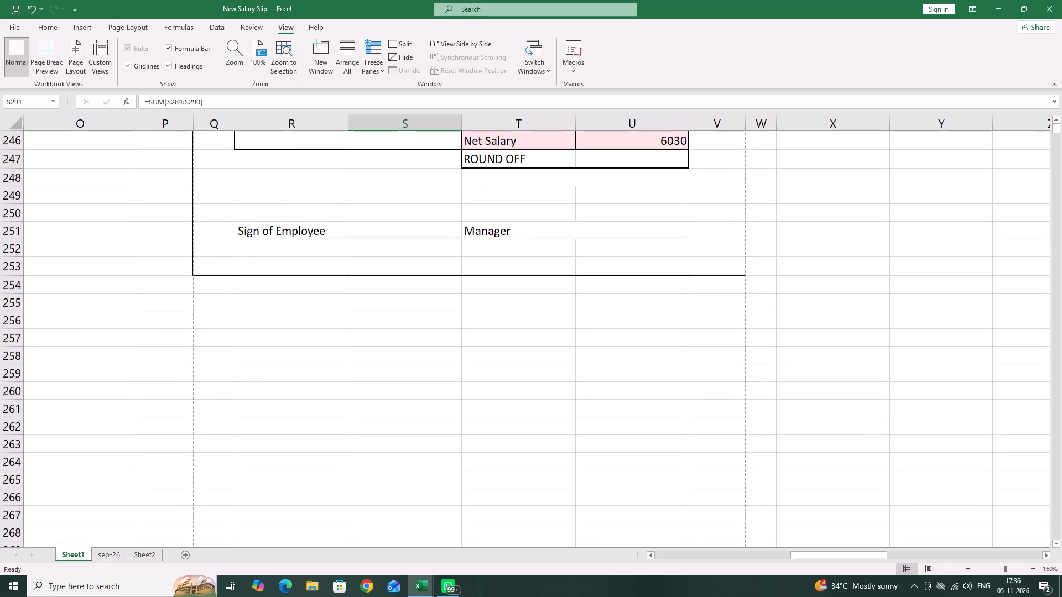
{"action": "scroll", "coordinate": [396, 441], "scroll_direction": "up", "scroll_amount": 2}
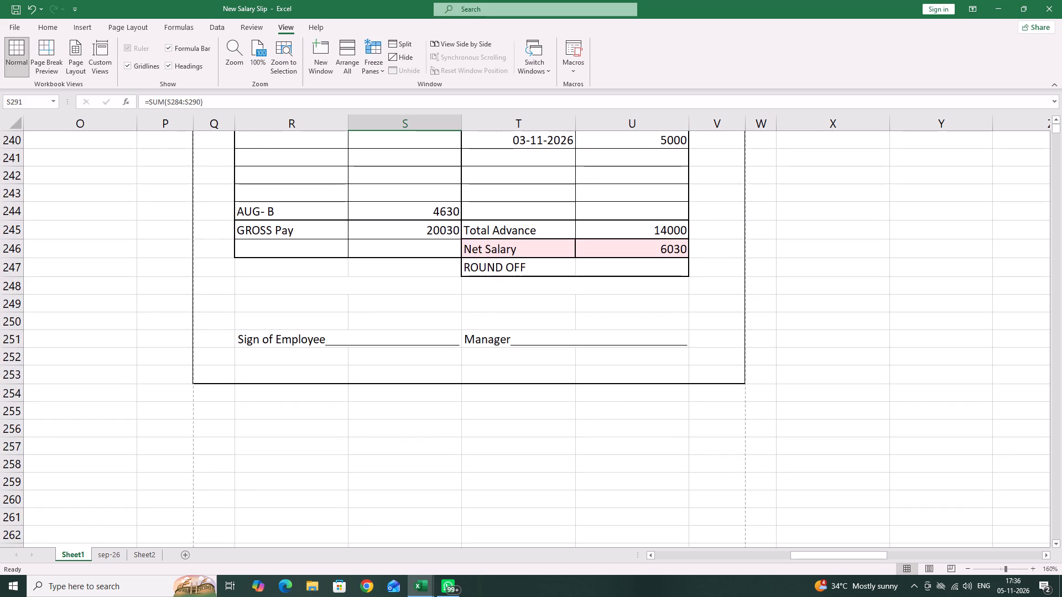
{"action": "scroll", "coordinate": [396, 441], "scroll_direction": "up", "scroll_amount": 4}
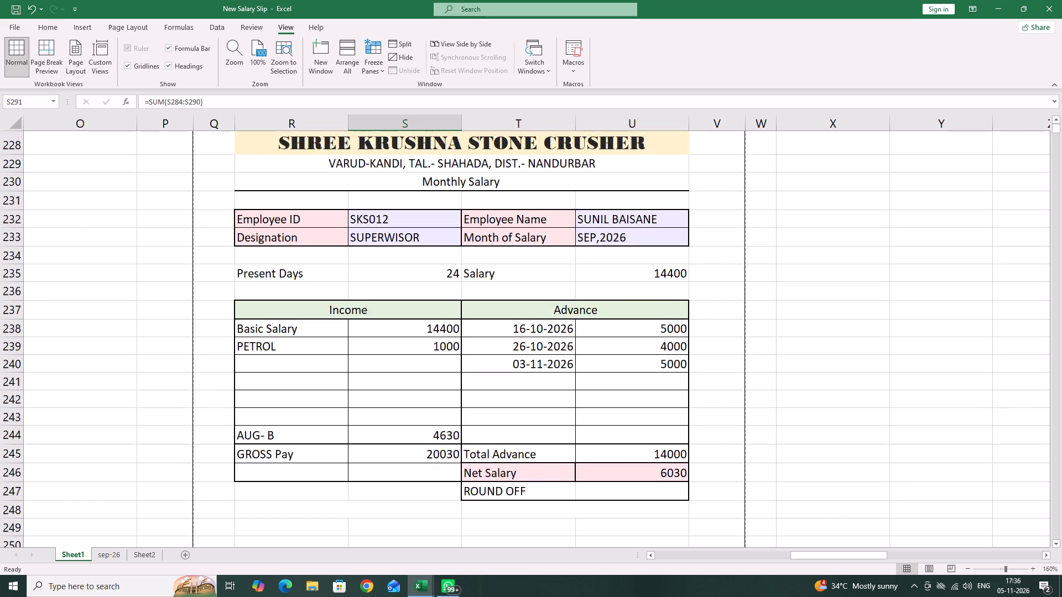
{"action": "scroll", "coordinate": [396, 441], "scroll_direction": "up", "scroll_amount": 2}
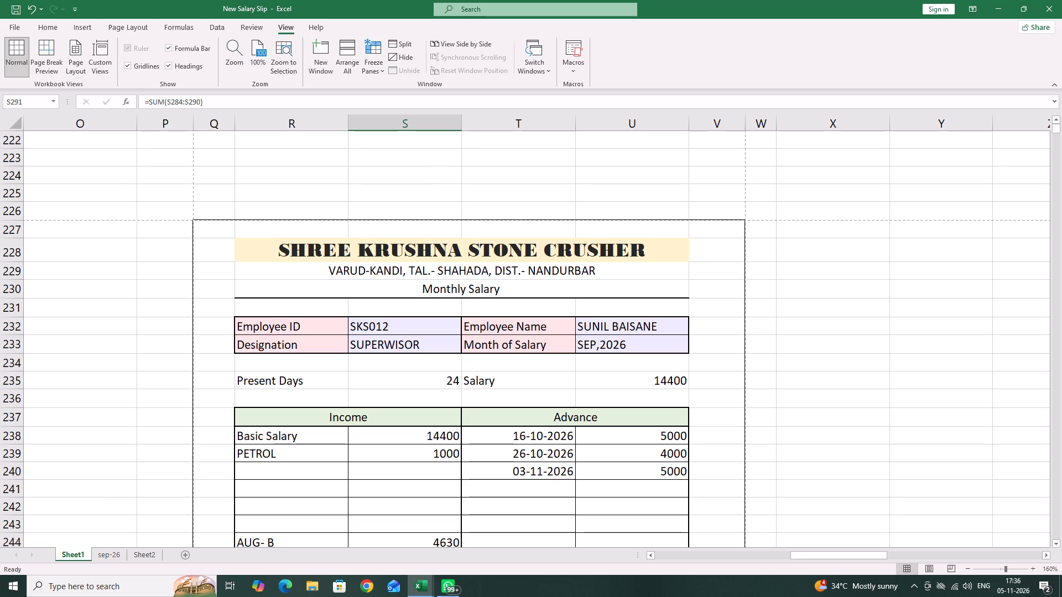
{"action": "scroll", "coordinate": [414, 416], "scroll_direction": "down", "scroll_amount": 1}
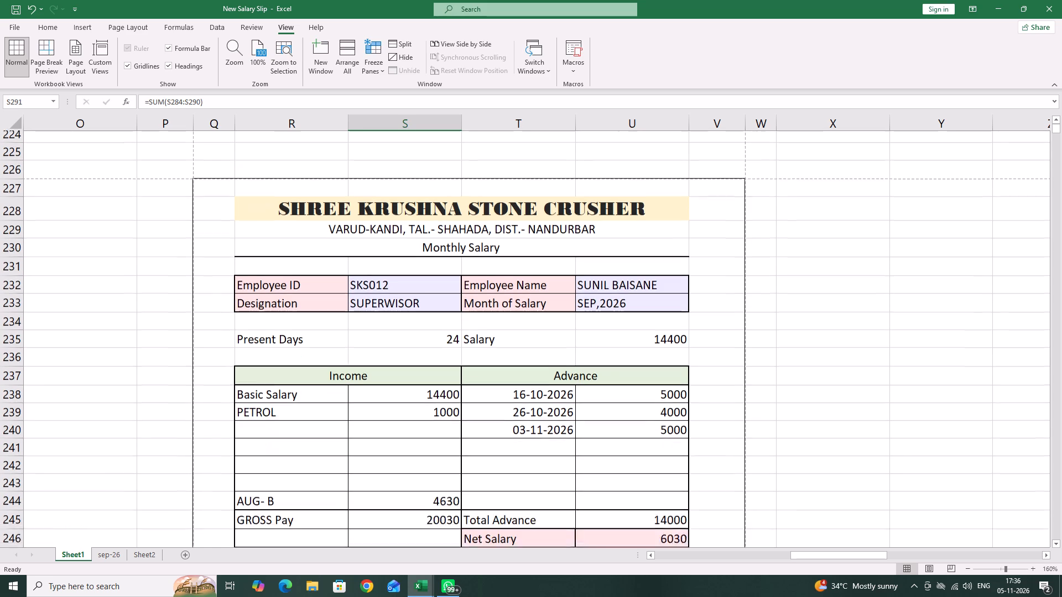
{"action": "scroll", "coordinate": [414, 416], "scroll_direction": "down", "scroll_amount": 5}
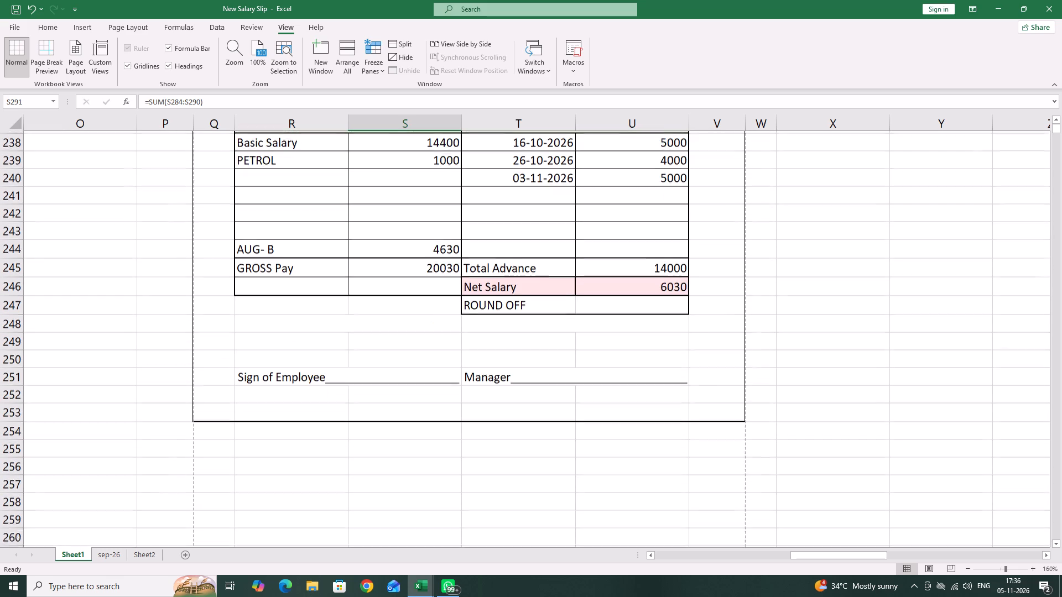
{"action": "scroll", "coordinate": [414, 416], "scroll_direction": "down", "scroll_amount": 5}
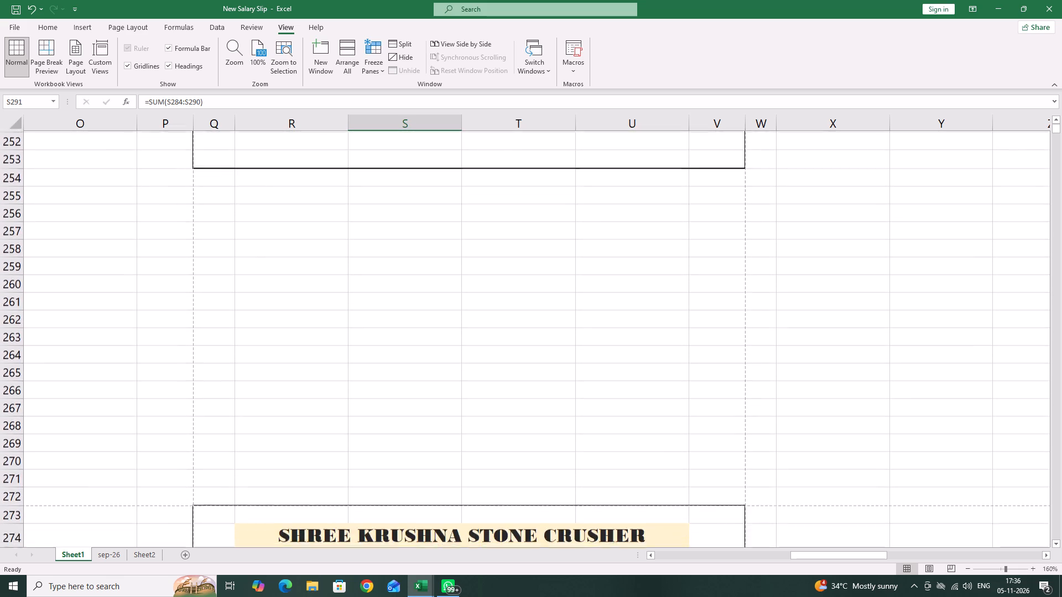
{"action": "scroll", "coordinate": [414, 417], "scroll_direction": "down", "scroll_amount": 6}
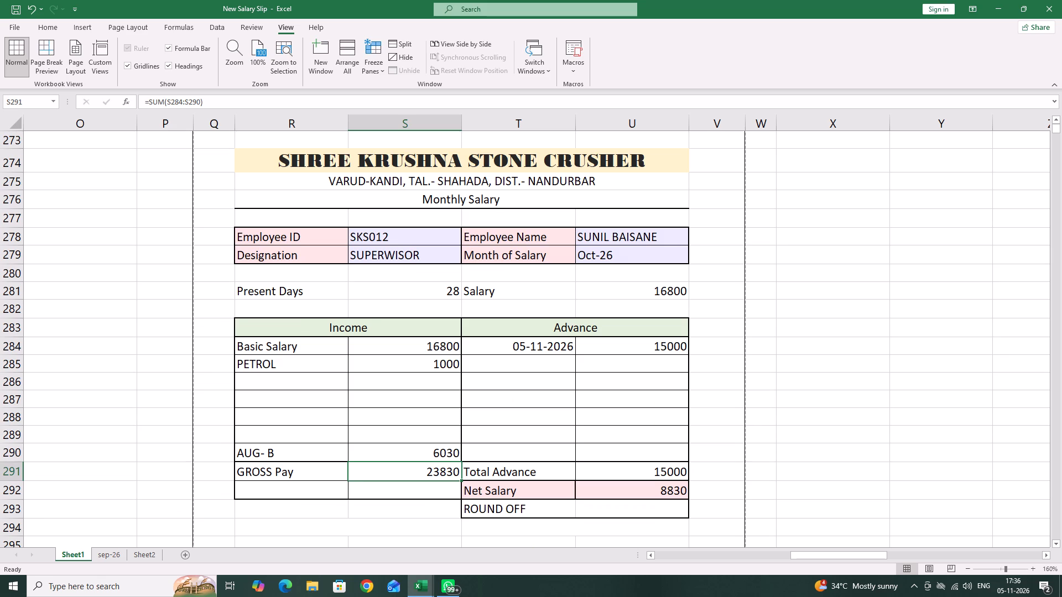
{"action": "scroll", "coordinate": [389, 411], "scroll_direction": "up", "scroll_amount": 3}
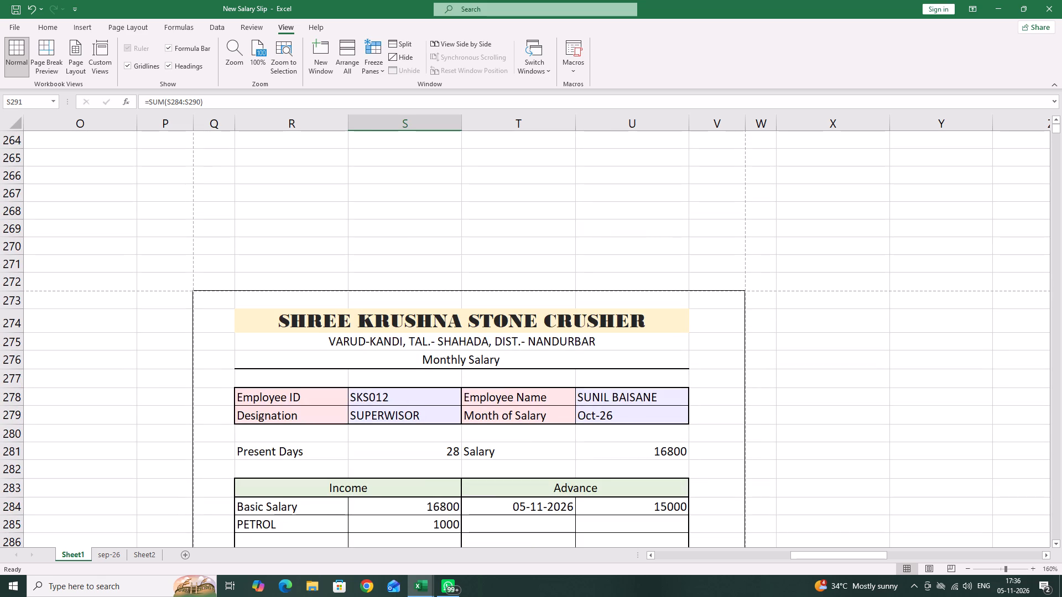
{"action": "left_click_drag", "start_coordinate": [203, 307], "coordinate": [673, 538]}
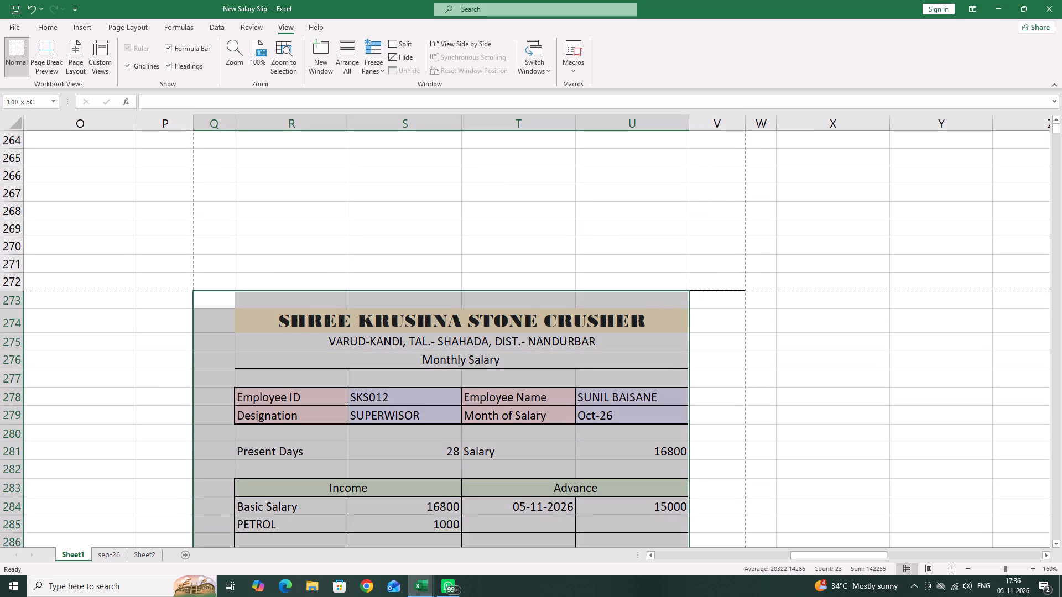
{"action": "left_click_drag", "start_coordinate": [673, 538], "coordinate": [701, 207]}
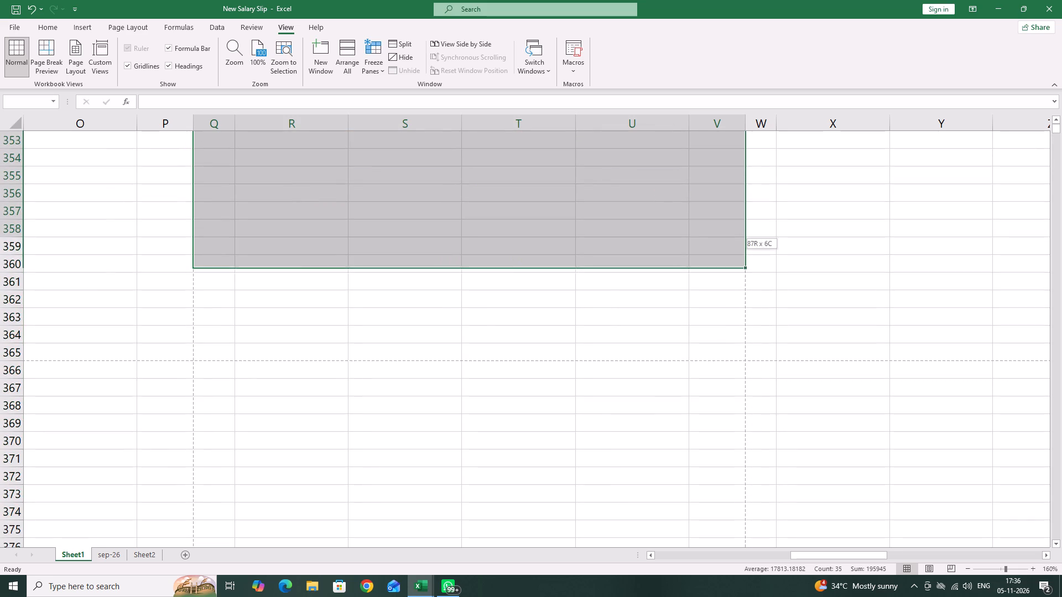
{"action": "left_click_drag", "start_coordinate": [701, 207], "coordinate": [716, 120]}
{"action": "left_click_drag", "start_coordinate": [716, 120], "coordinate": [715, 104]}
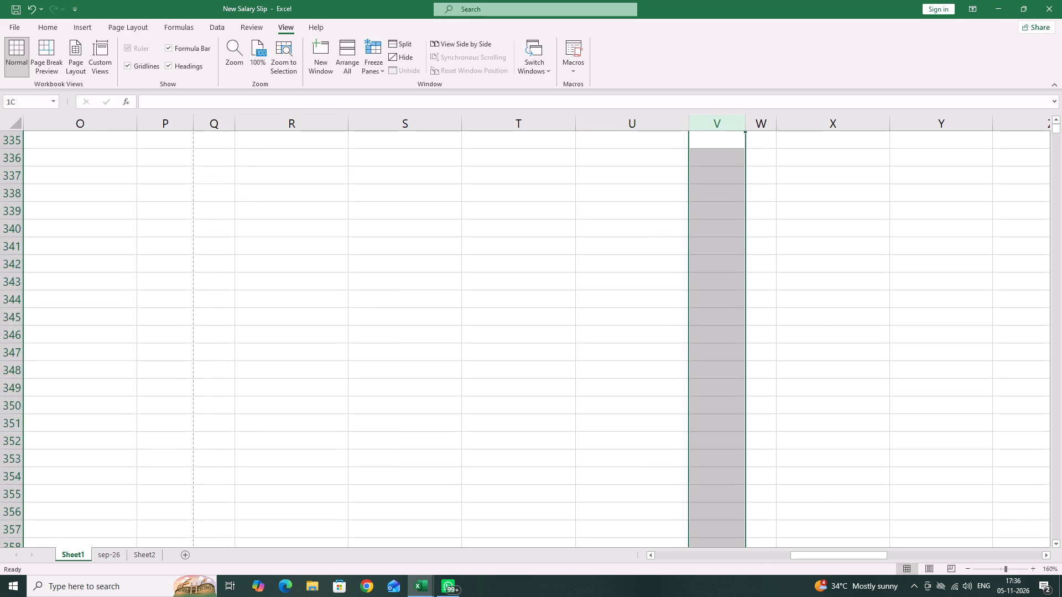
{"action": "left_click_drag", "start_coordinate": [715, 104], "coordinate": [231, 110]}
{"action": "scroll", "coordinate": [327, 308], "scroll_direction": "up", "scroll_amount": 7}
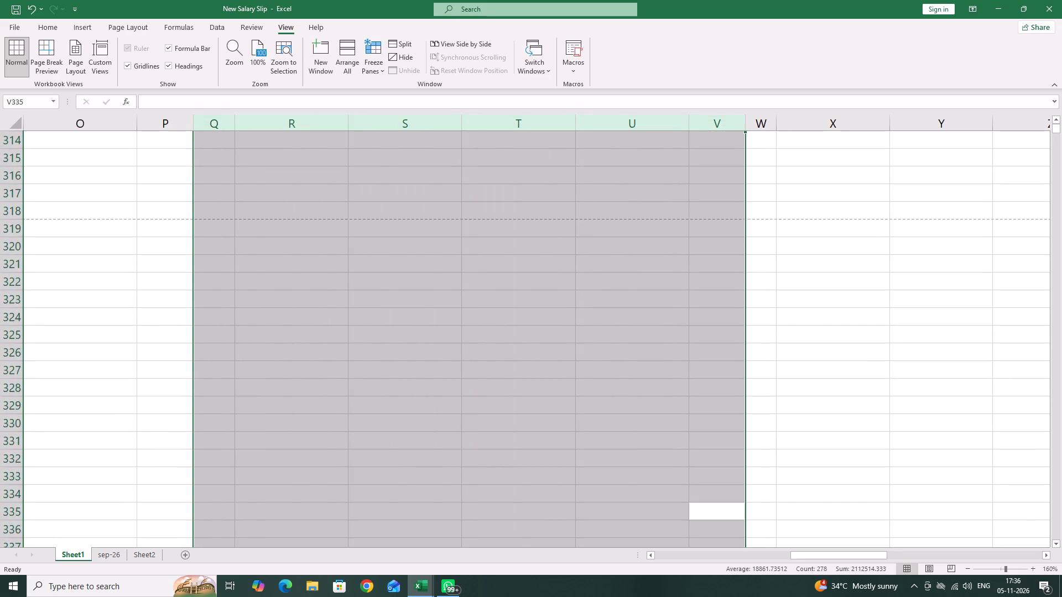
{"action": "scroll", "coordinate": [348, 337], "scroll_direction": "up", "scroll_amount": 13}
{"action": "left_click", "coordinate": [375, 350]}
Copy the whole October 2026 salary slip of the supervisor, range Q273:V299.
{"action": "scroll", "coordinate": [375, 350], "scroll_direction": "up", "scroll_amount": 4}
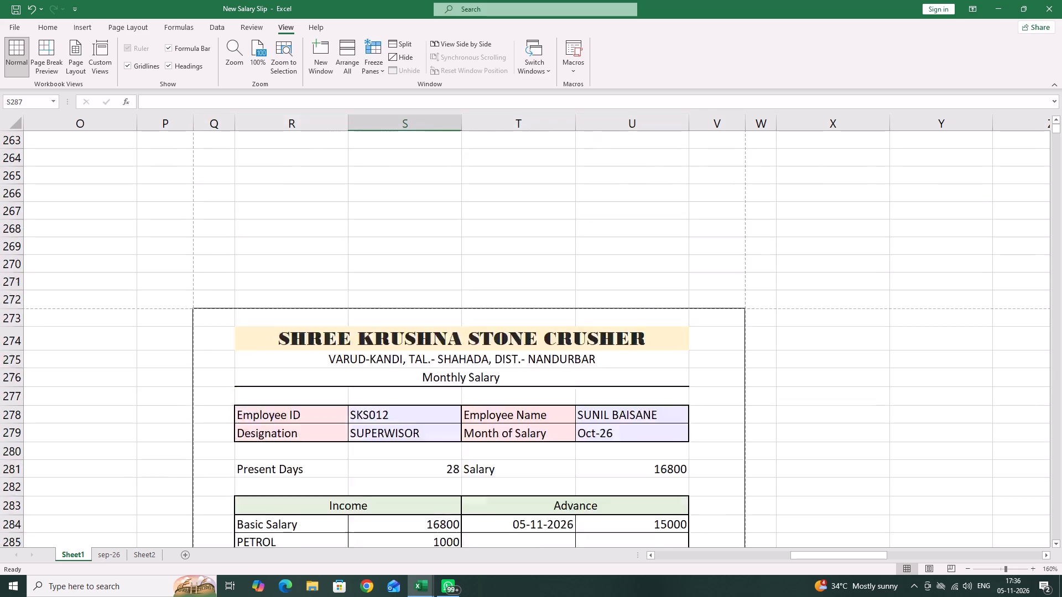
{"action": "scroll", "coordinate": [375, 350], "scroll_direction": "up", "scroll_amount": 1}
{"action": "scroll", "coordinate": [345, 382], "scroll_direction": "down", "scroll_amount": 2}
{"action": "left_click_drag", "start_coordinate": [202, 261], "coordinate": [713, 280]}
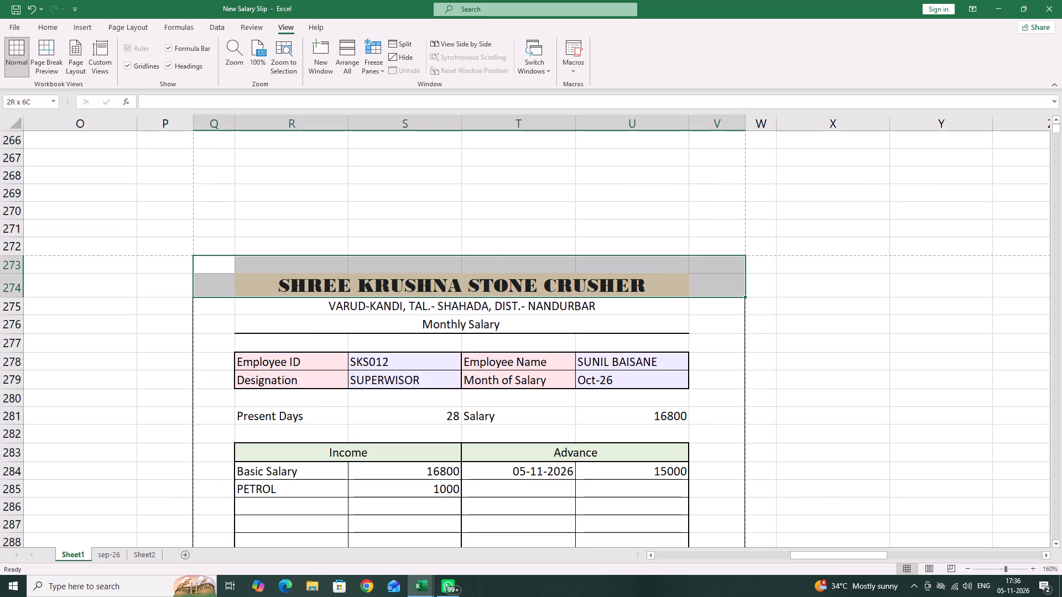
{"action": "left_click_drag", "start_coordinate": [713, 280], "coordinate": [727, 539]}
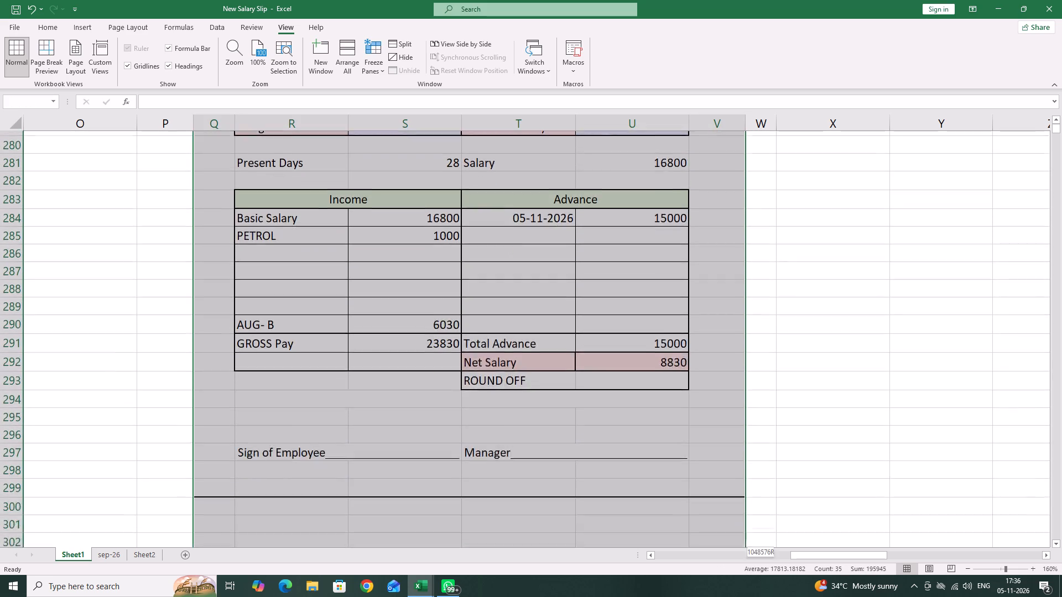
{"action": "left_click_drag", "start_coordinate": [727, 539], "coordinate": [725, 458]}
{"action": "right_click", "coordinate": [725, 445]}
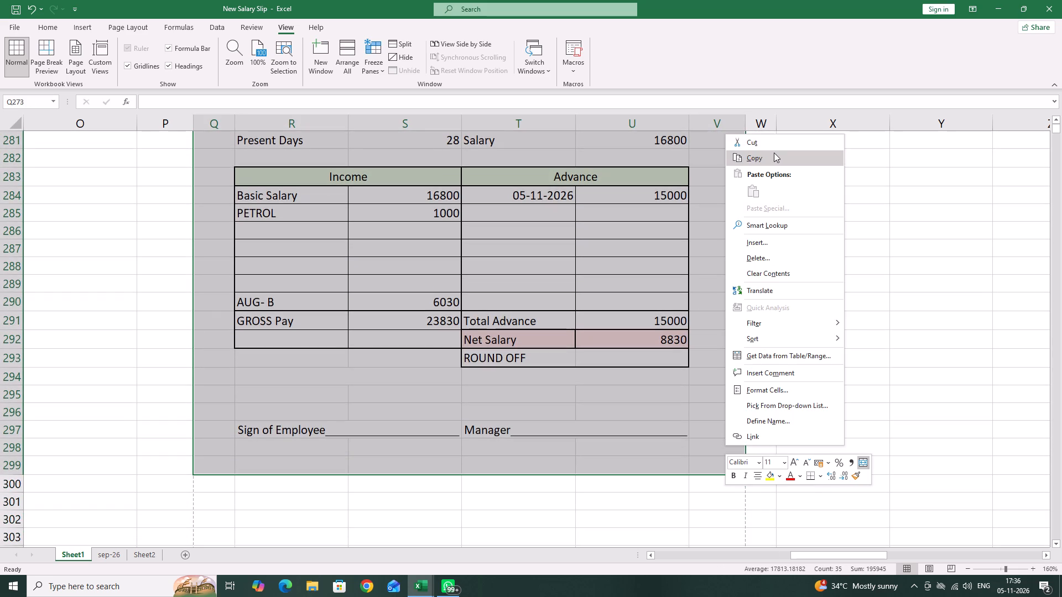
{"action": "left_click", "coordinate": [774, 153]}
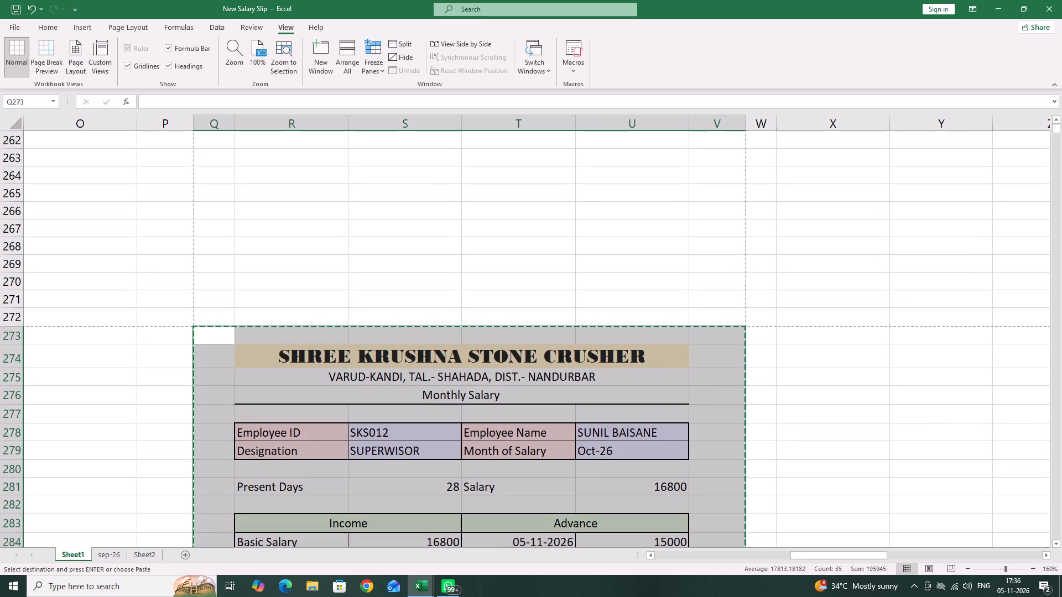
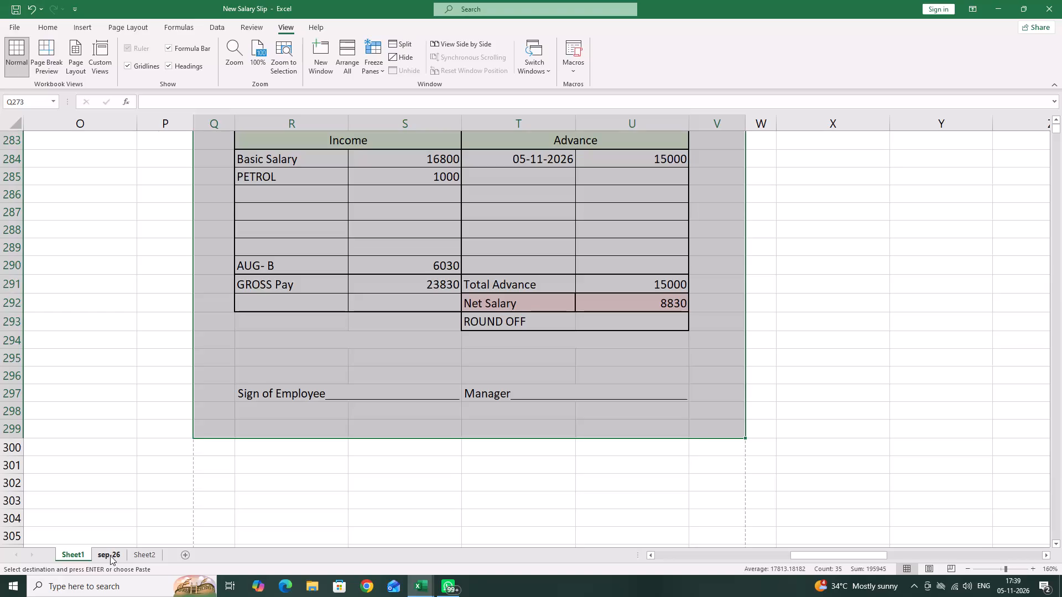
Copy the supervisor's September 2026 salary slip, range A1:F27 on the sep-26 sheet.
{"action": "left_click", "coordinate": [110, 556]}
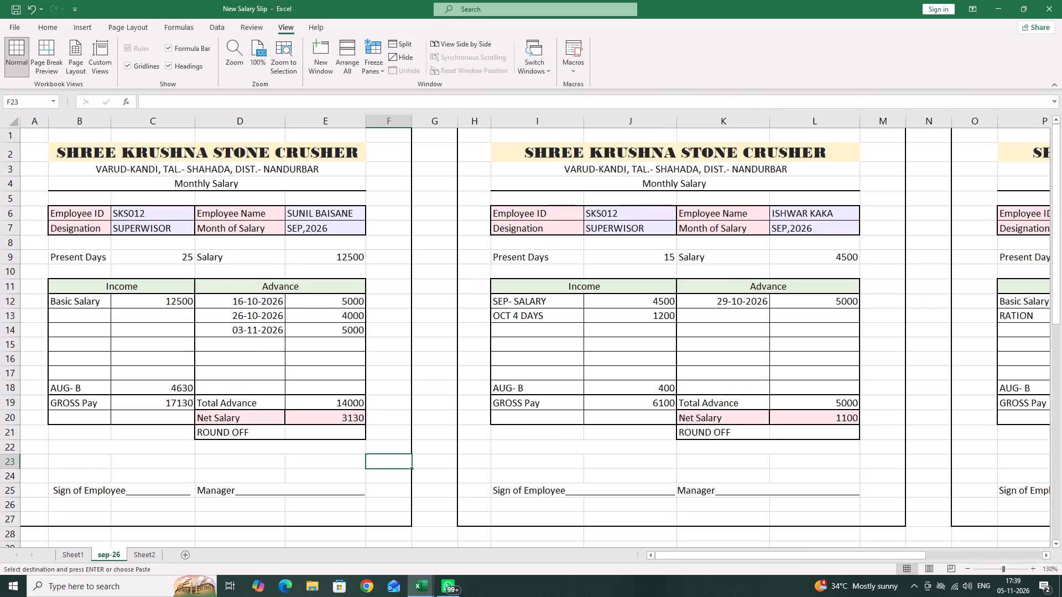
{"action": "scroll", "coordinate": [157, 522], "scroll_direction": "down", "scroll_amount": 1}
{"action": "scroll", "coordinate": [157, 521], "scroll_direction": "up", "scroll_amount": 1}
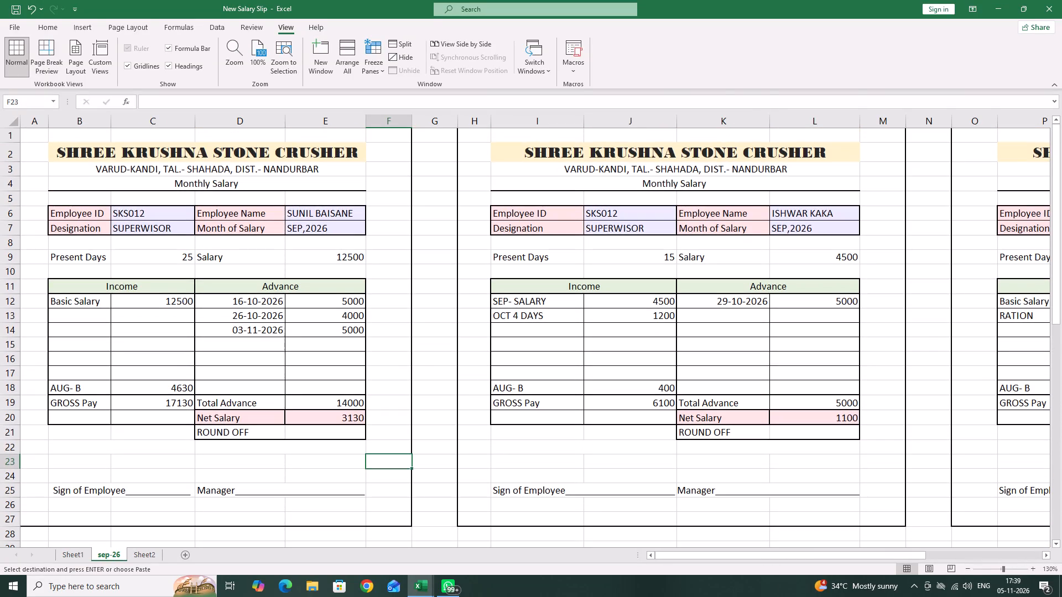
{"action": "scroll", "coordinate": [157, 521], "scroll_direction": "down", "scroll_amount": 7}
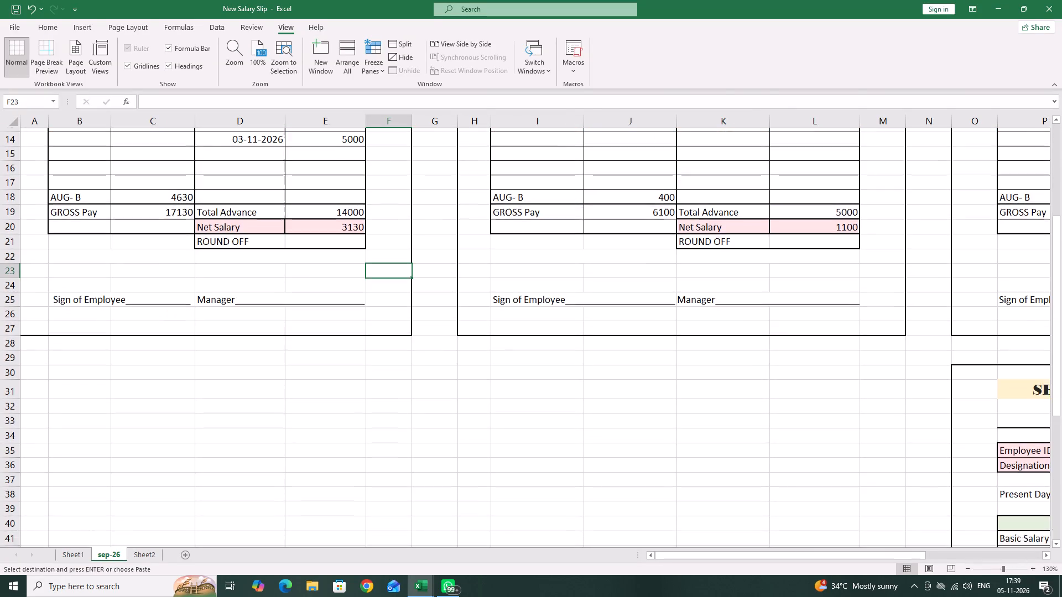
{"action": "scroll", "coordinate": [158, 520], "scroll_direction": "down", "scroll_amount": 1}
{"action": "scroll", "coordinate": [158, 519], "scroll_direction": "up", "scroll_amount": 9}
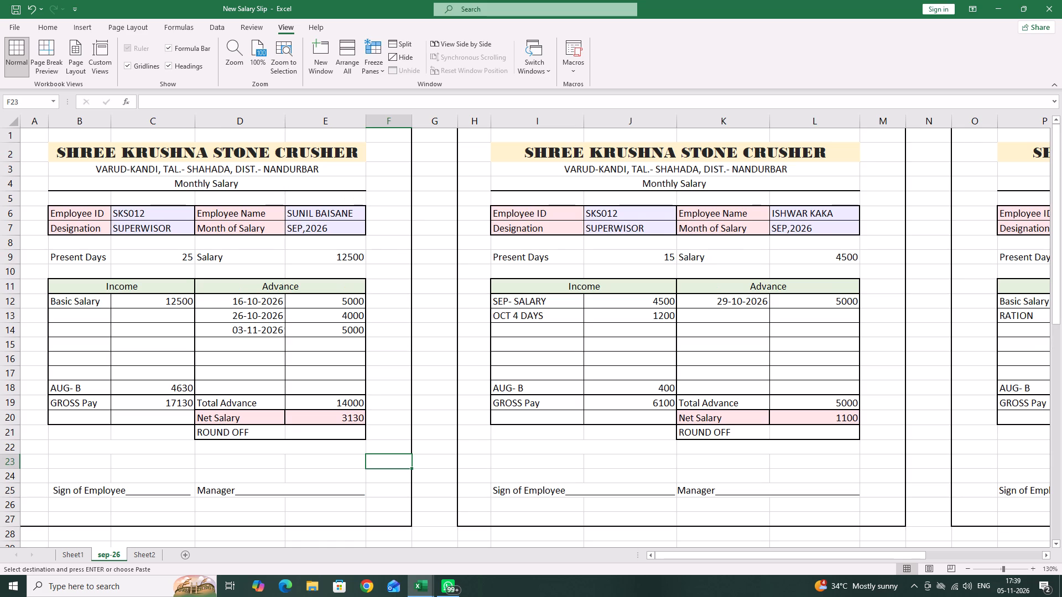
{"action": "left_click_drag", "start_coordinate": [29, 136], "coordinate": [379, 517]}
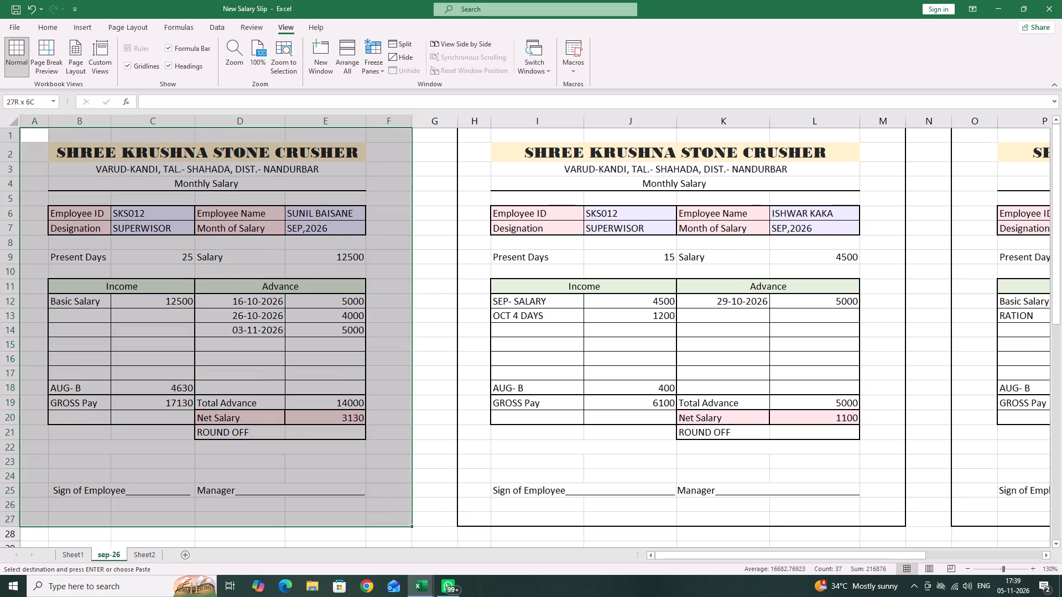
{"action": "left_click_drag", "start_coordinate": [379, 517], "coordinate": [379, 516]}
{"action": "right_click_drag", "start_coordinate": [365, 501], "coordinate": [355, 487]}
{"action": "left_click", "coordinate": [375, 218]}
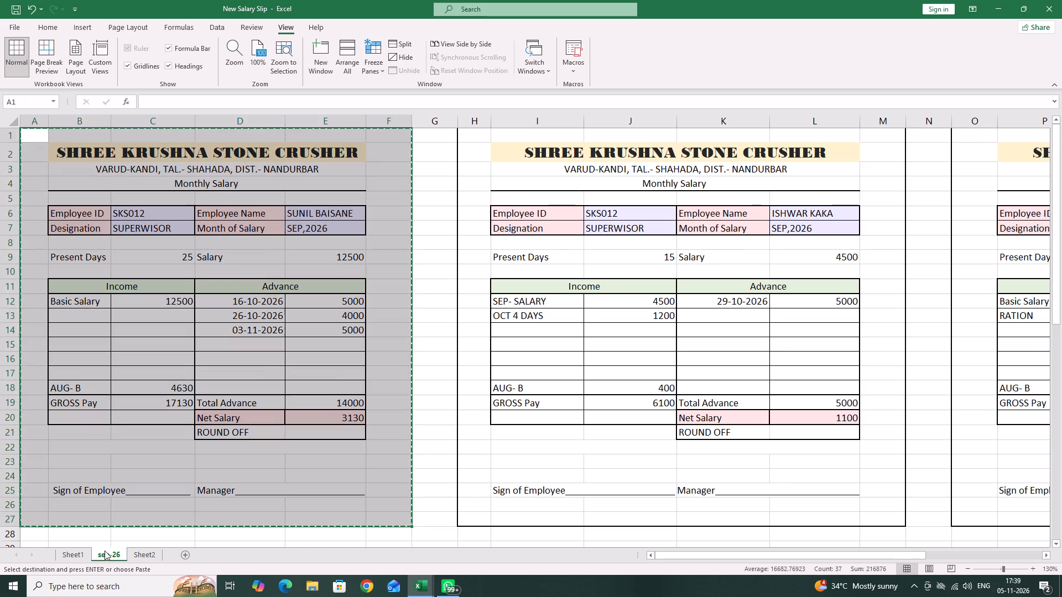
Copy the supervisor's October 2026 slip, Q273:V299 on Sheet1, and paste it at cell A29 of the sep-26 sheet.
{"action": "left_click", "coordinate": [83, 552]}
{"action": "scroll", "coordinate": [225, 476], "scroll_direction": "down", "scroll_amount": 2}
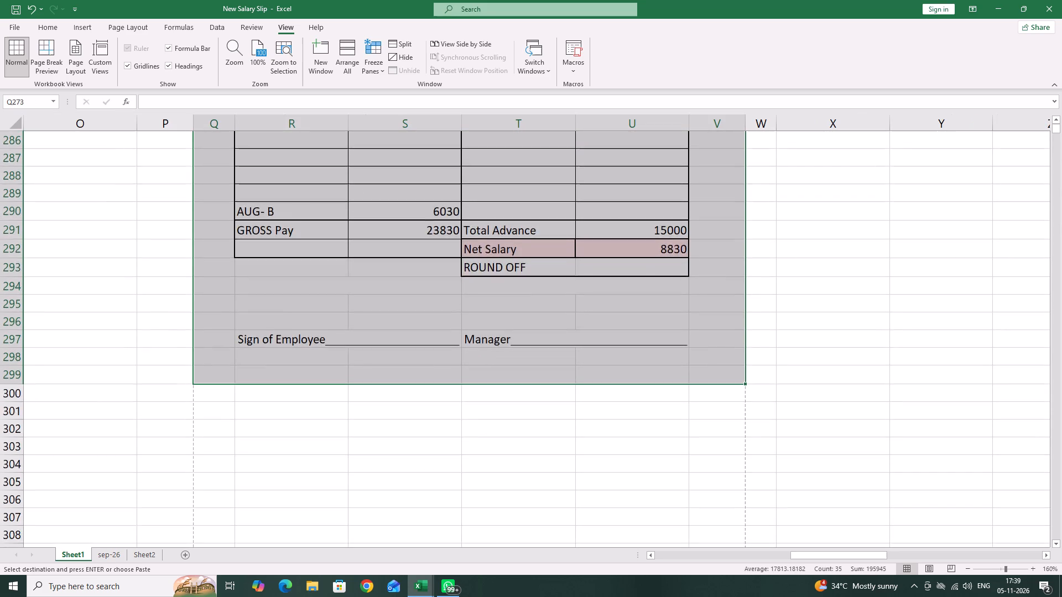
{"action": "right_click", "coordinate": [270, 245]}
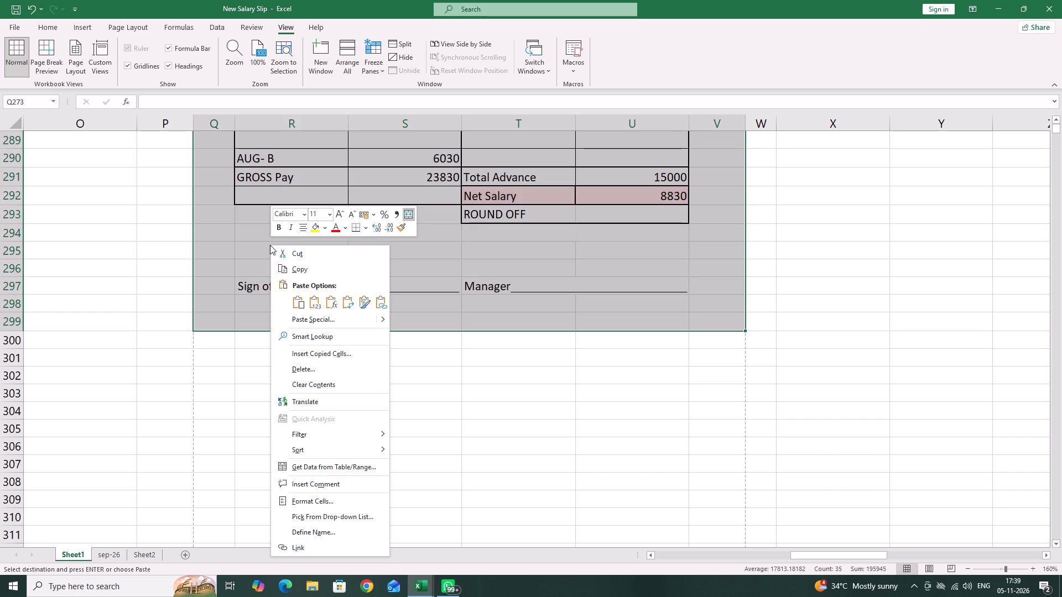
{"action": "left_click", "coordinate": [293, 278]}
{"action": "left_click", "coordinate": [295, 268]}
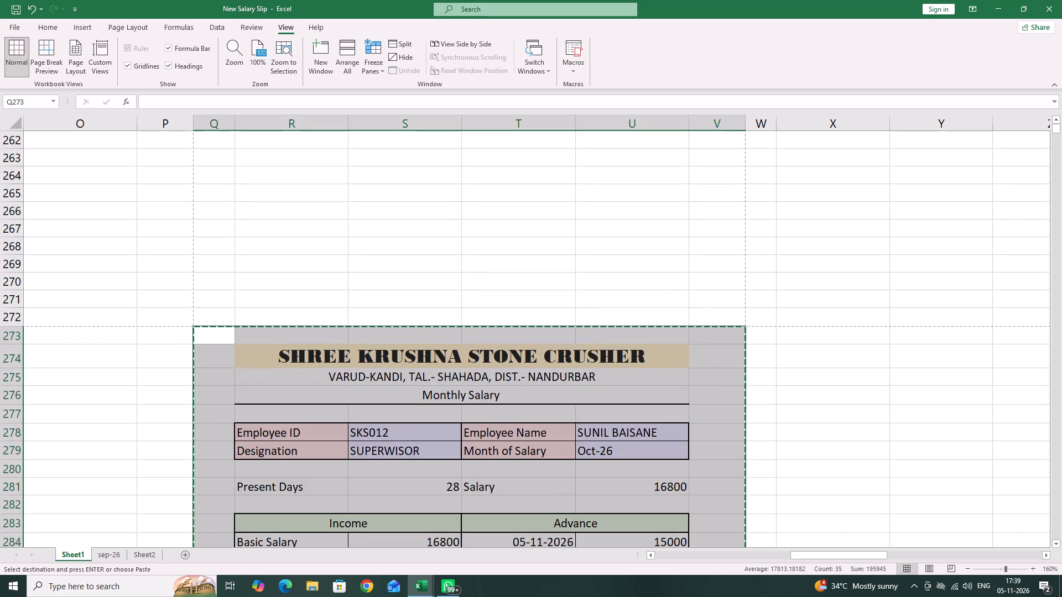
{"action": "scroll", "coordinate": [282, 365], "scroll_direction": "down", "scroll_amount": 3}
{"action": "scroll", "coordinate": [265, 416], "scroll_direction": "down", "scroll_amount": 3}
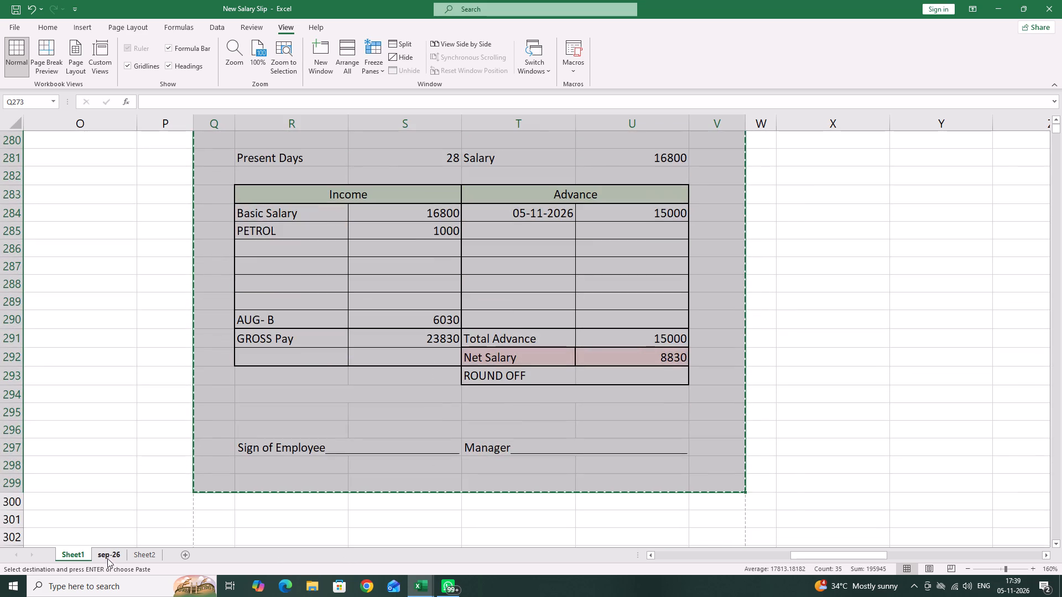
{"action": "left_click", "coordinate": [107, 560]}
{"action": "scroll", "coordinate": [148, 504], "scroll_direction": "down", "scroll_amount": 4}
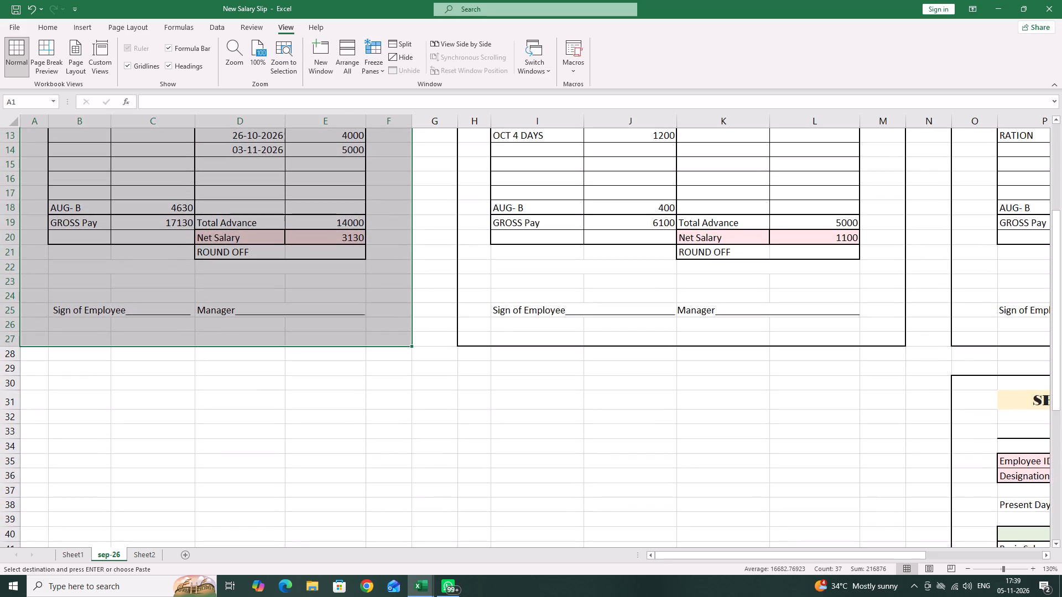
{"action": "left_click", "coordinate": [39, 371]}
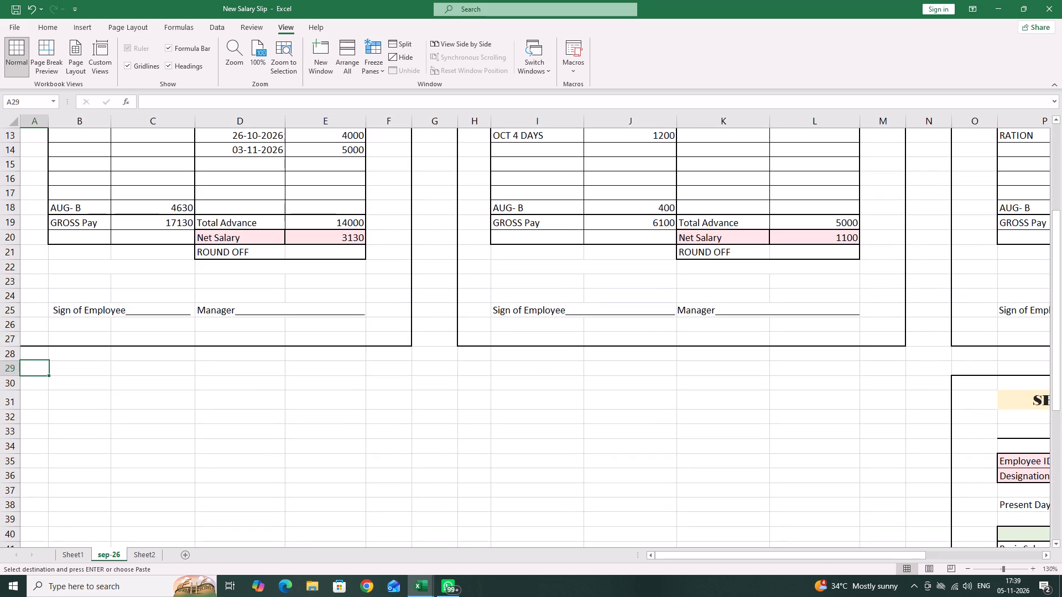
{"action": "key", "text": "ctrl+v"}
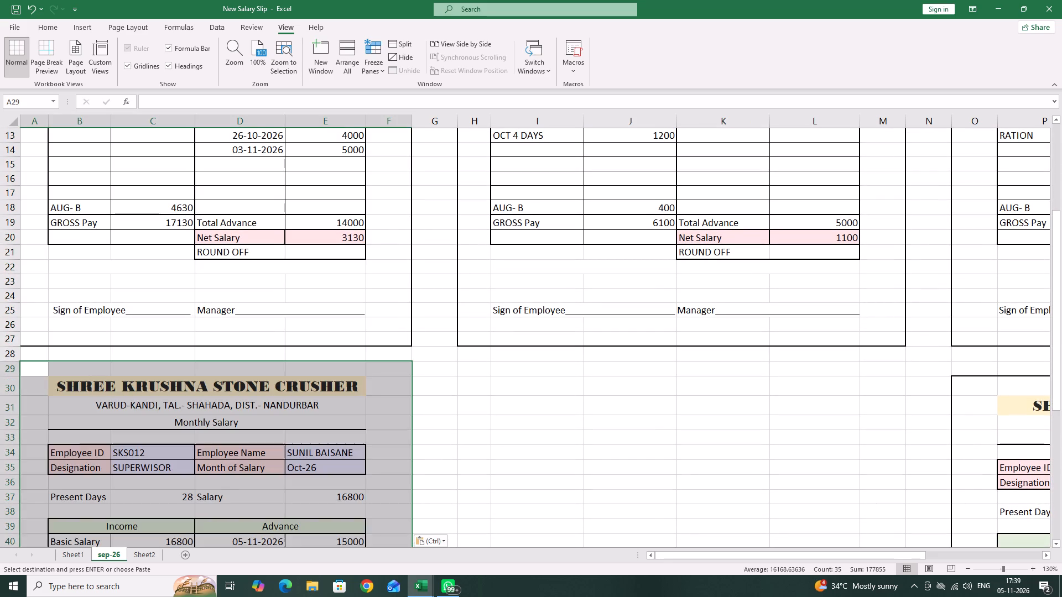
Insert blank cells at A28:F28 above the pasted October 2026 slip on the sep-26 sheet, shifting the cells down.
{"action": "scroll", "coordinate": [132, 402], "scroll_direction": "down", "scroll_amount": 2}
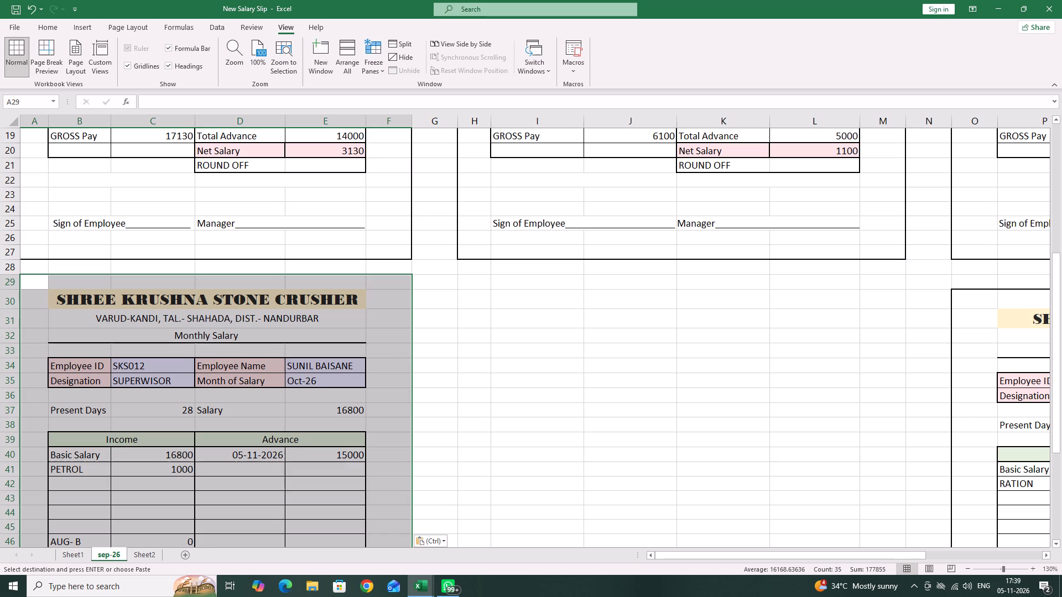
{"action": "left_click_drag", "start_coordinate": [36, 269], "coordinate": [384, 267]}
{"action": "right_click", "coordinate": [384, 267]}
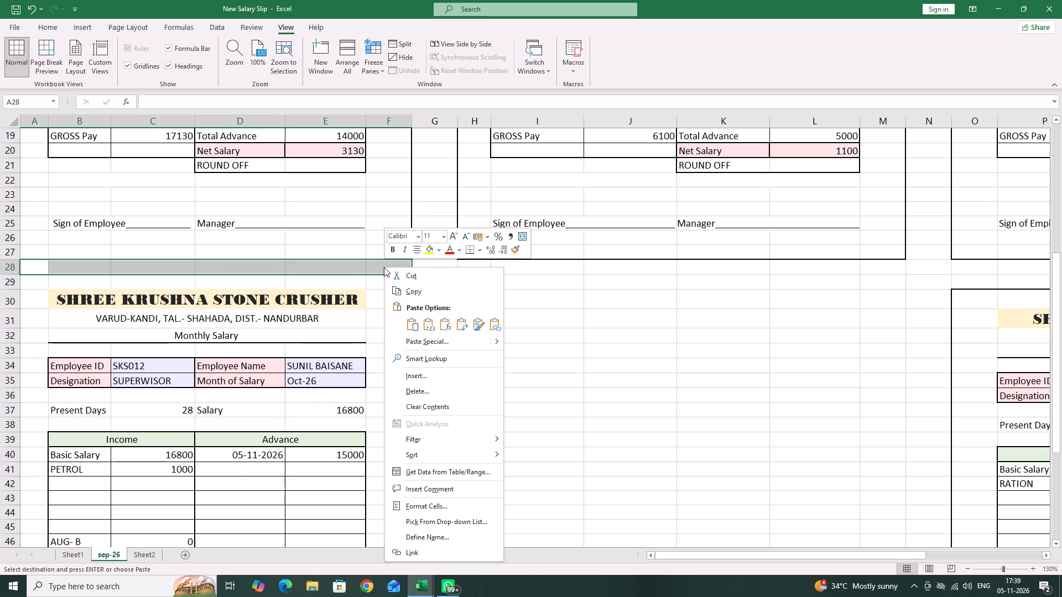
{"action": "left_click", "coordinate": [414, 376]}
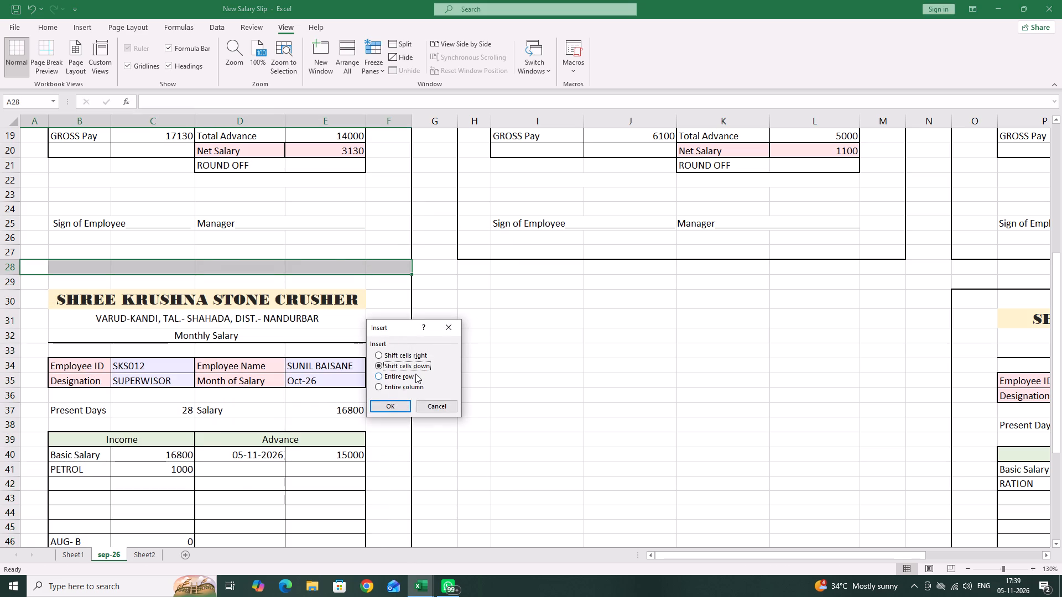
{"action": "left_click", "coordinate": [395, 402]}
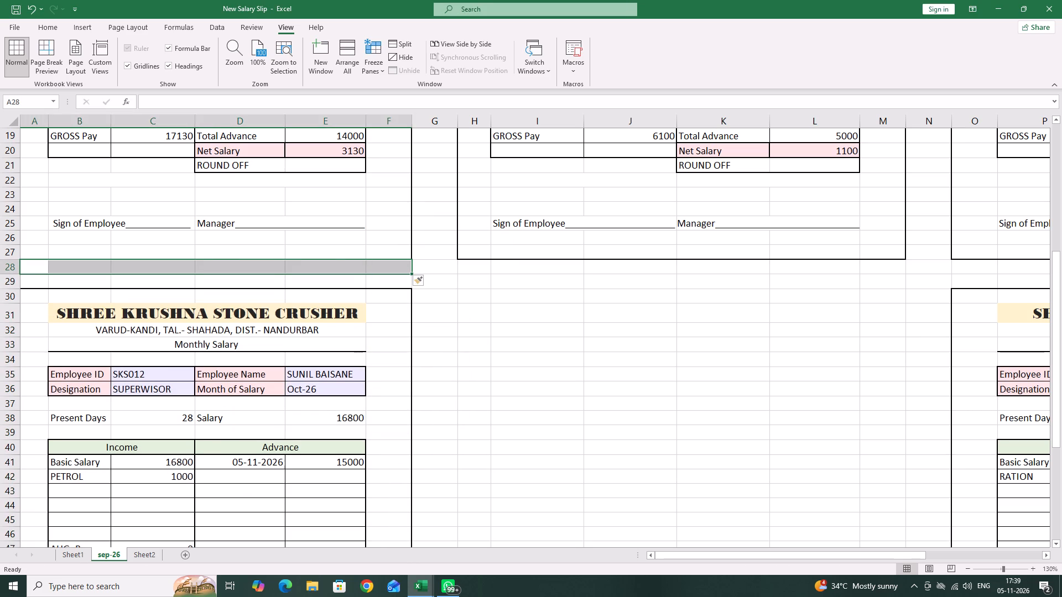
Review the pasted October 2026 supervisor slip on the sep-26 sheet, checking the salary formula, income, advances, AUG-B balance and net salary.
{"action": "left_click", "coordinate": [410, 390]}
{"action": "scroll", "coordinate": [419, 388], "scroll_direction": "down", "scroll_amount": 1}
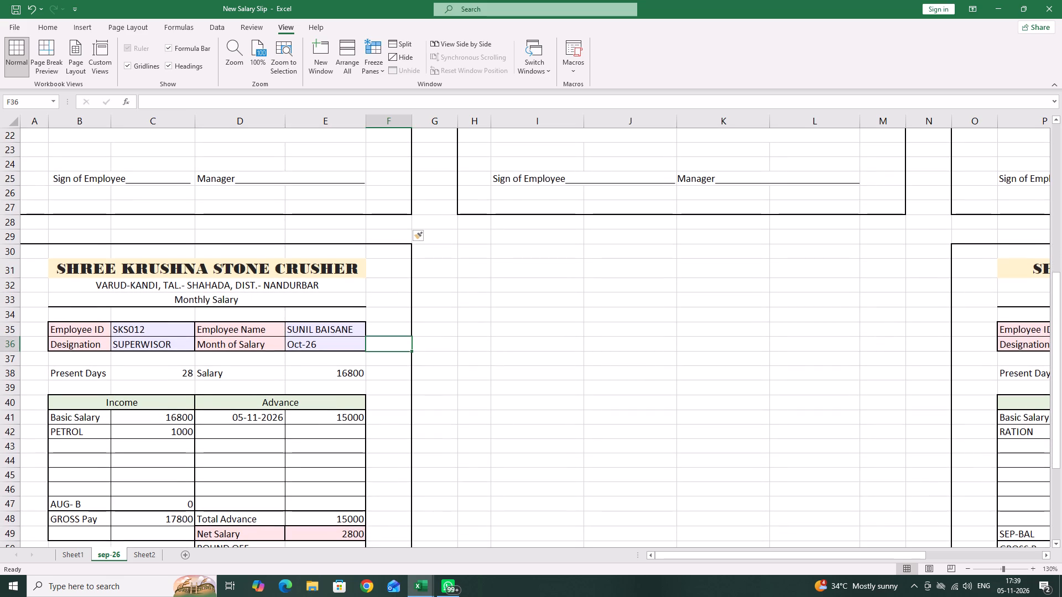
{"action": "left_click", "coordinate": [295, 369]}
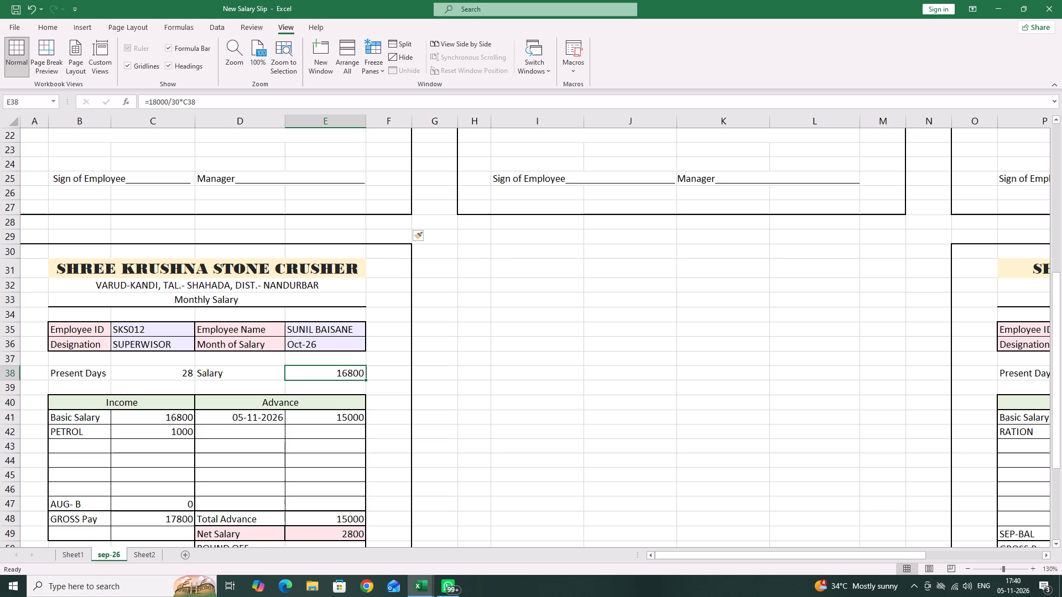
{"action": "key", "text": "Return"}
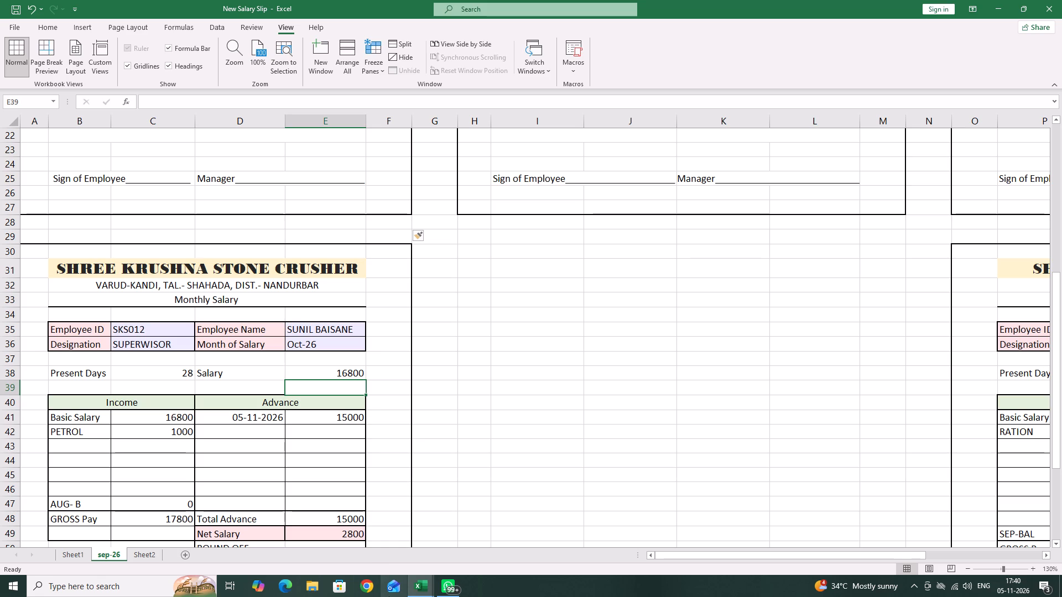
{"action": "scroll", "coordinate": [389, 596], "scroll_direction": "up", "scroll_amount": 2}
{"action": "scroll", "coordinate": [303, 475], "scroll_direction": "down", "scroll_amount": 1}
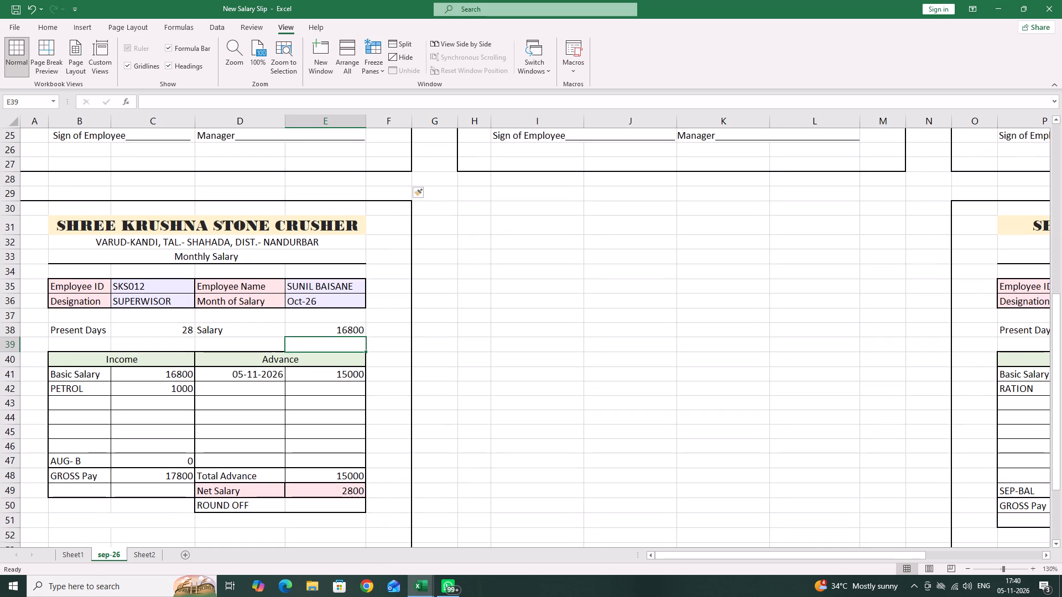
{"action": "scroll", "coordinate": [158, 464], "scroll_direction": "up", "scroll_amount": 2}
Relabel the carried-over balance in cell R290 of the October slip on Sheet1 as SEP - BAL.
{"action": "left_click", "coordinate": [70, 554]}
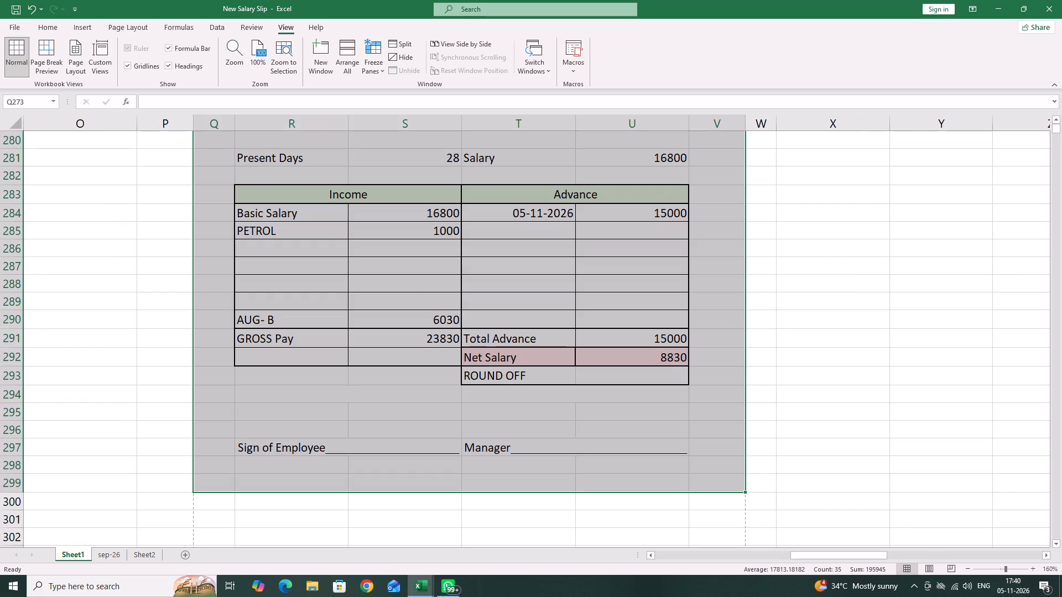
{"action": "left_click", "coordinate": [152, 480]}
{"action": "left_click", "coordinate": [278, 322]}
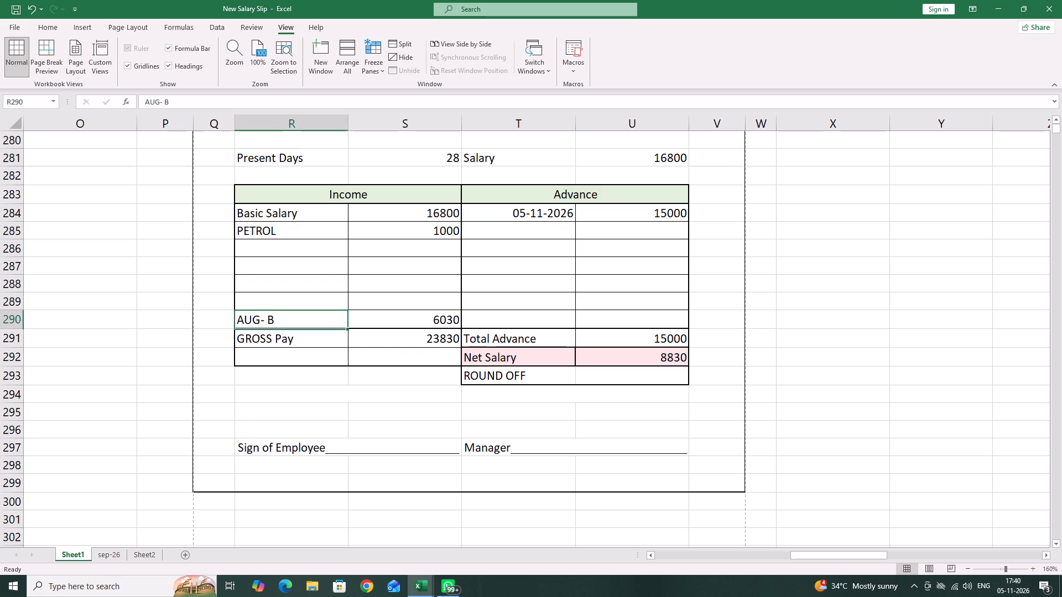
{"action": "type", "text": "SEP"}
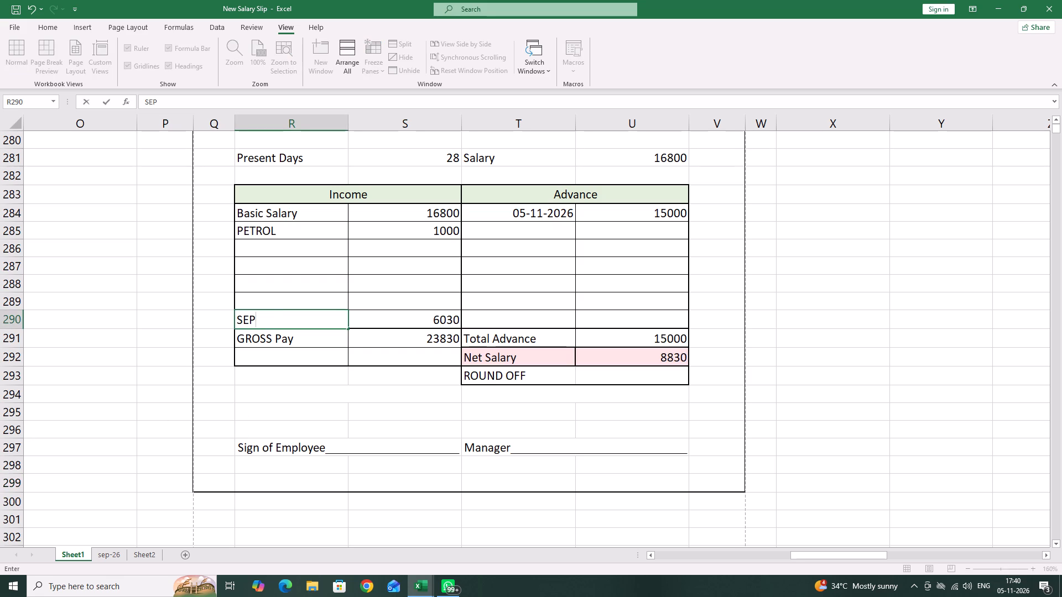
{"action": "key", "text": "space"}
{"action": "type", "text": "-"}
{"action": "key", "text": "space"}
{"action": "type", "text": "BAL"}
{"action": "key", "text": "Tab"}
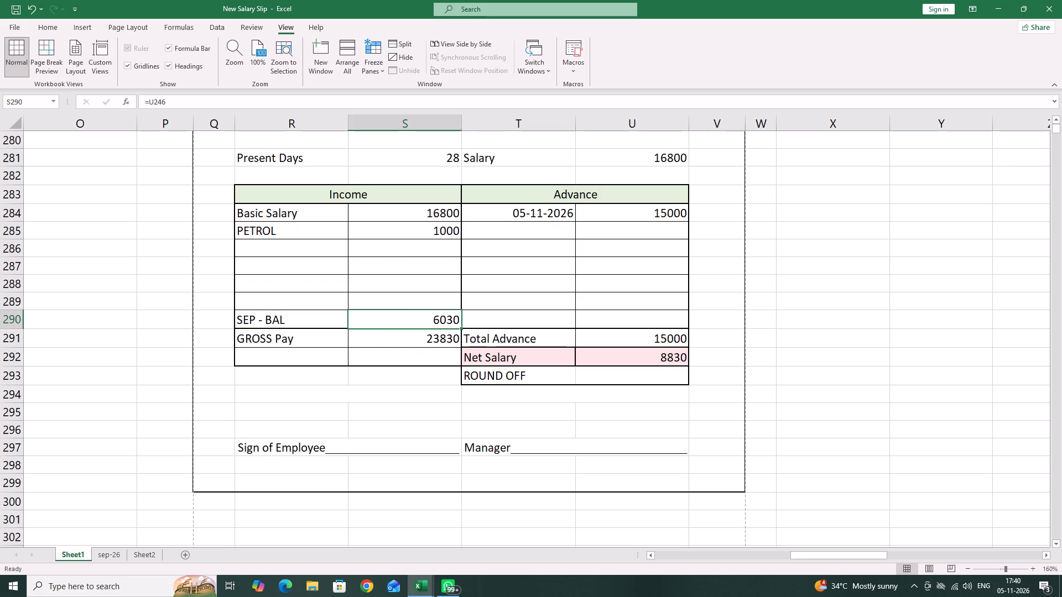
Copy the whole relabelled October 2026 slip on Sheet1, range Q273:V299.
{"action": "scroll", "coordinate": [290, 276], "scroll_direction": "up", "scroll_amount": 3}
{"action": "left_click_drag", "start_coordinate": [220, 176], "coordinate": [734, 395]}
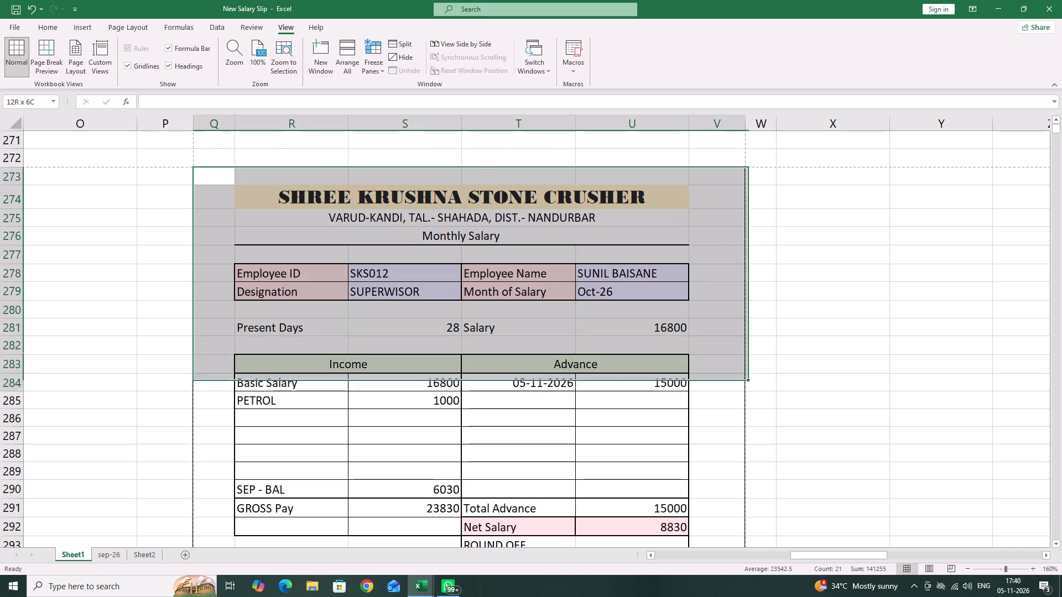
{"action": "left_click_drag", "start_coordinate": [734, 395], "coordinate": [714, 411]}
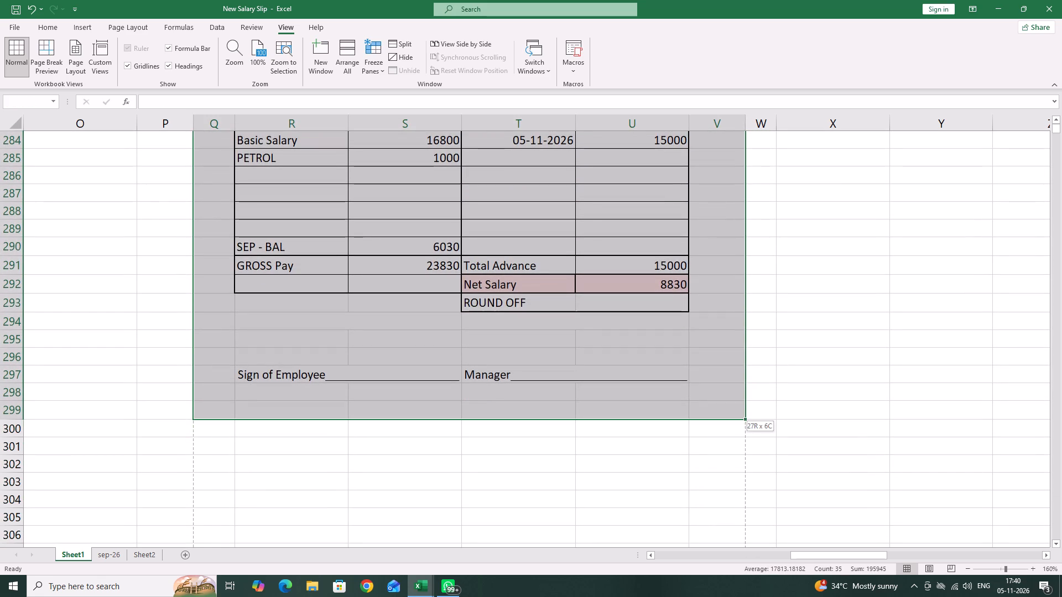
{"action": "left_click_drag", "start_coordinate": [714, 411], "coordinate": [714, 410]}
{"action": "right_click", "coordinate": [715, 410]}
{"action": "left_click", "coordinate": [745, 128]}
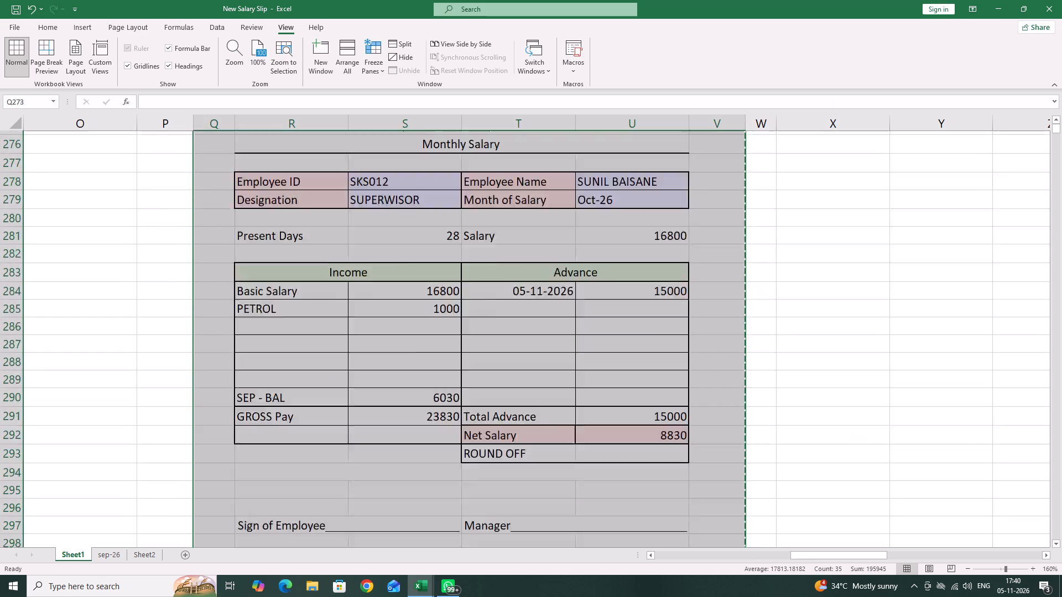
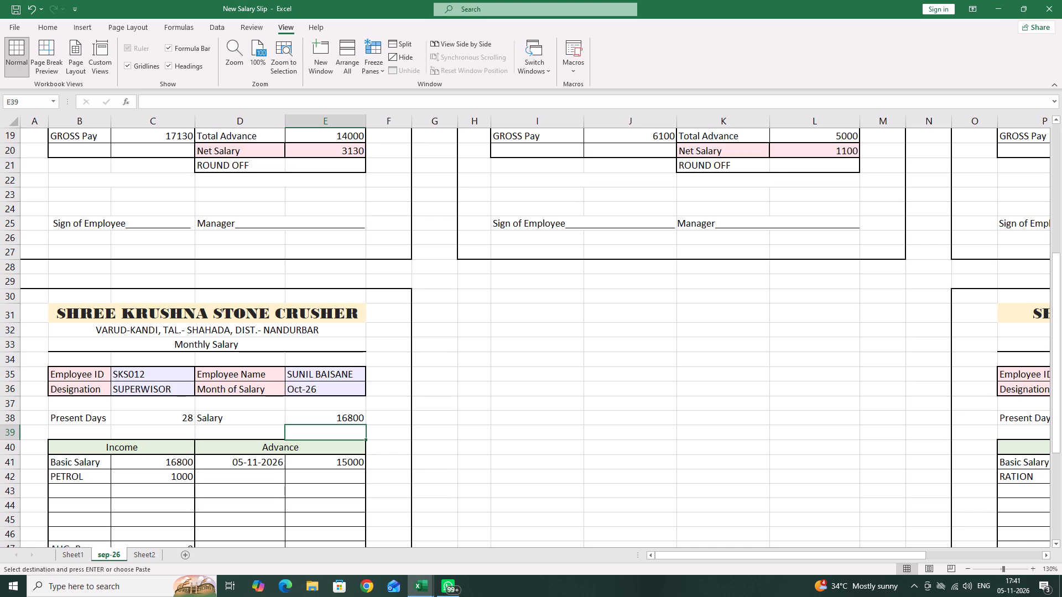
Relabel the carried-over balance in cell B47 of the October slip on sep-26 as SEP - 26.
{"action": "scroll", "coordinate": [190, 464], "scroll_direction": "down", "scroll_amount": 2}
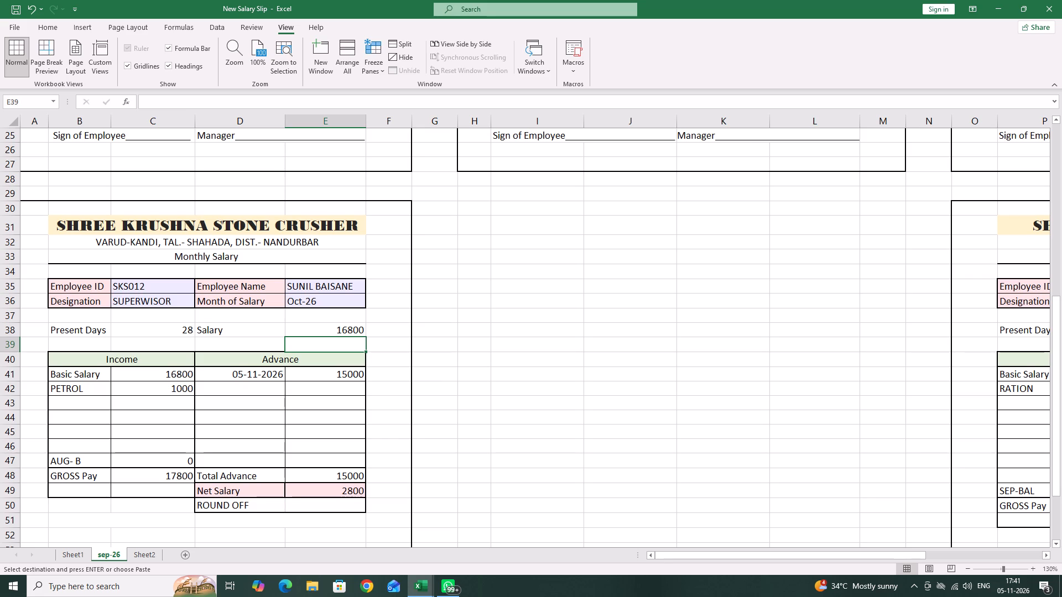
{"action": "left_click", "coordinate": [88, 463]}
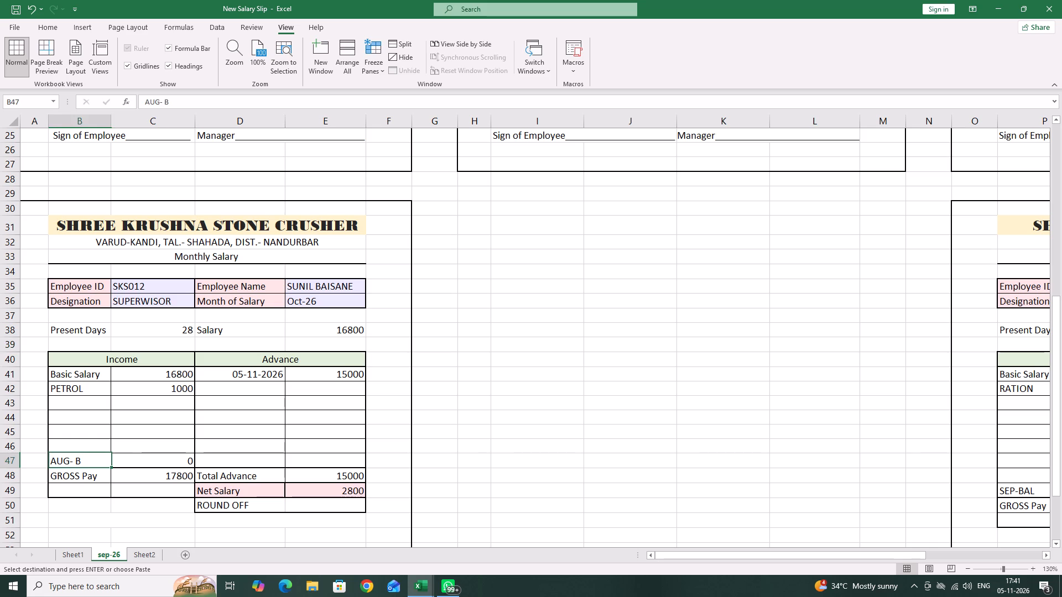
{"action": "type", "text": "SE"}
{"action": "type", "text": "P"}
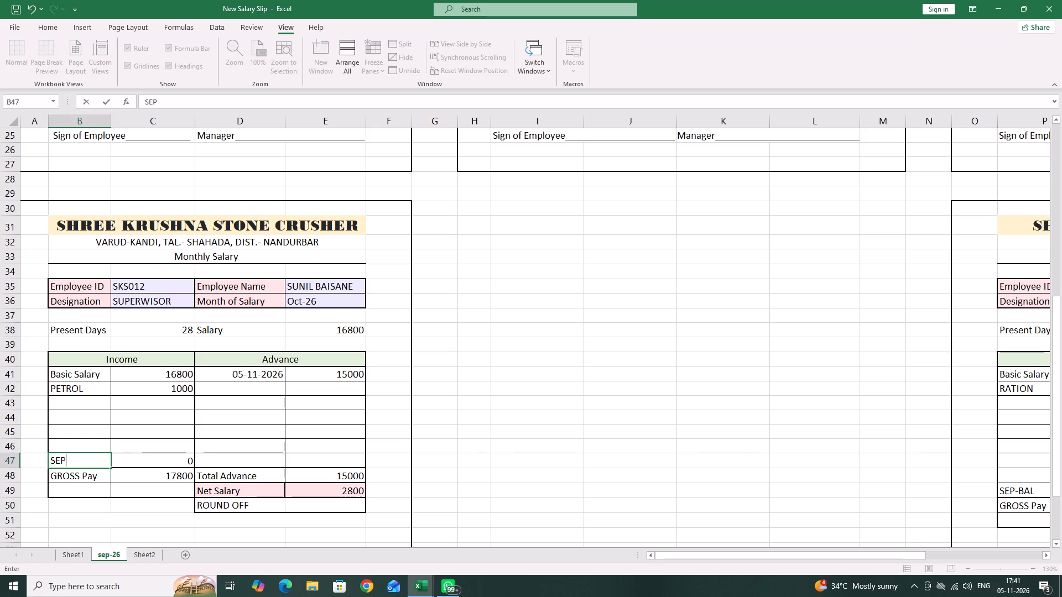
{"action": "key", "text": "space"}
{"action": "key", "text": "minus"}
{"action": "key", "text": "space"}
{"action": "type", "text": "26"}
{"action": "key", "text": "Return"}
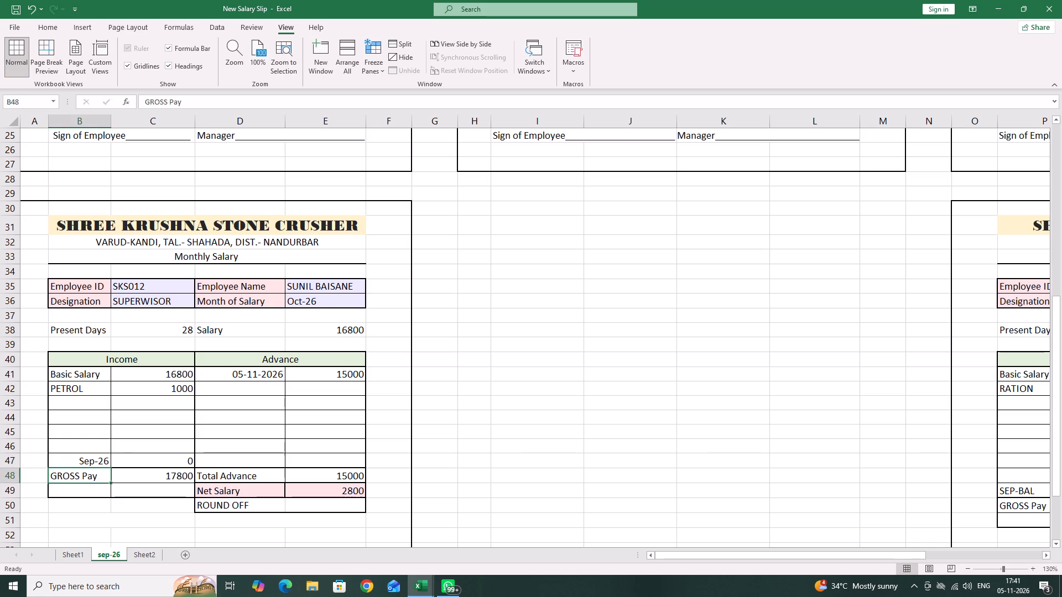
Replace the entry in cell B47 of the October slip on sep-26 with the label SEP - BAL, matching the Sheet1 slip.
{"action": "scroll", "coordinate": [119, 480], "scroll_direction": "up", "scroll_amount": 1}
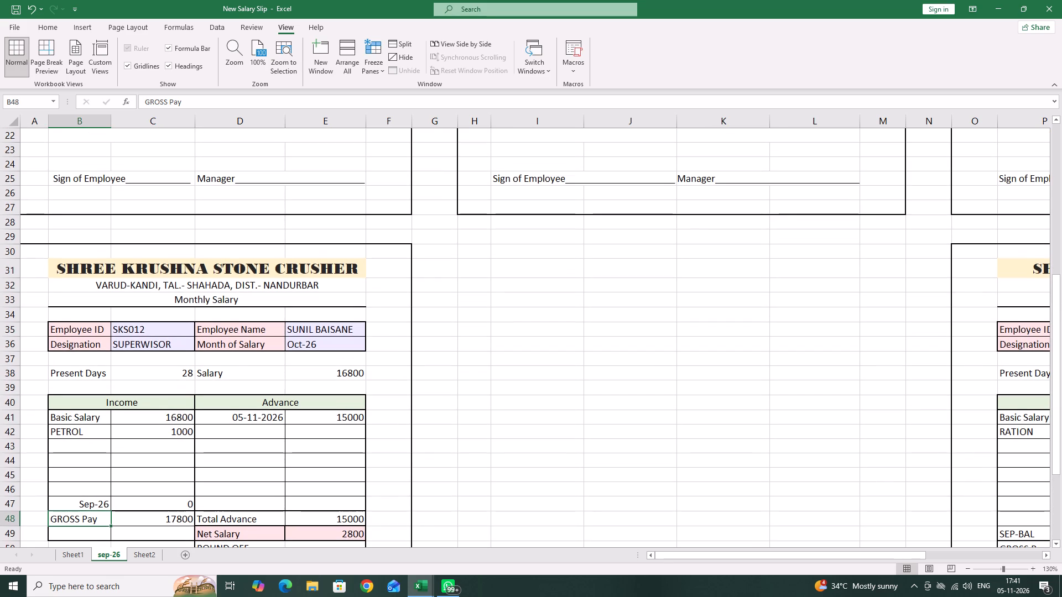
{"action": "left_click", "coordinate": [95, 500]}
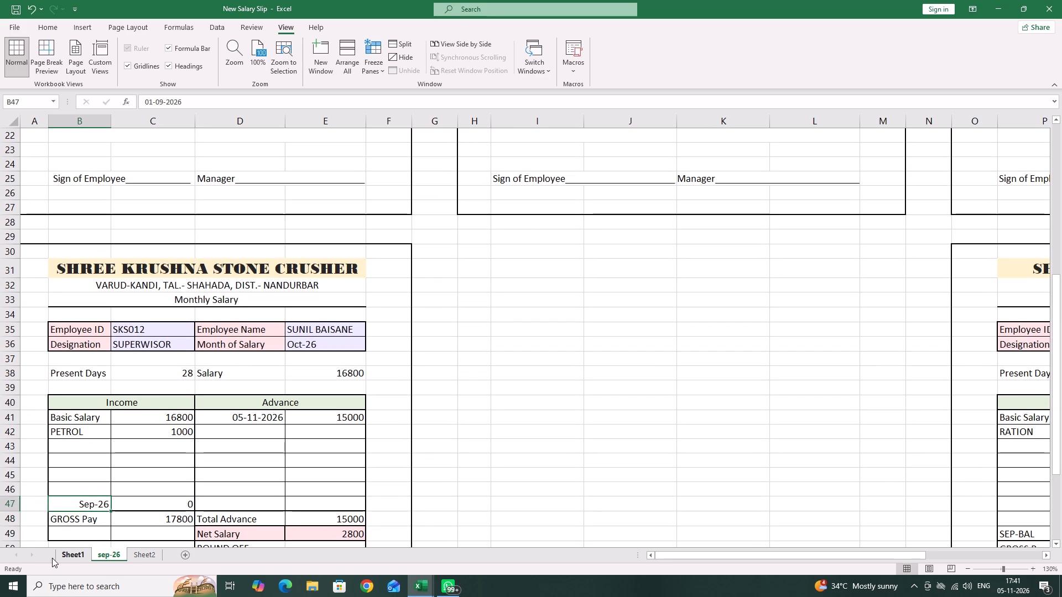
{"action": "left_click", "coordinate": [58, 558]}
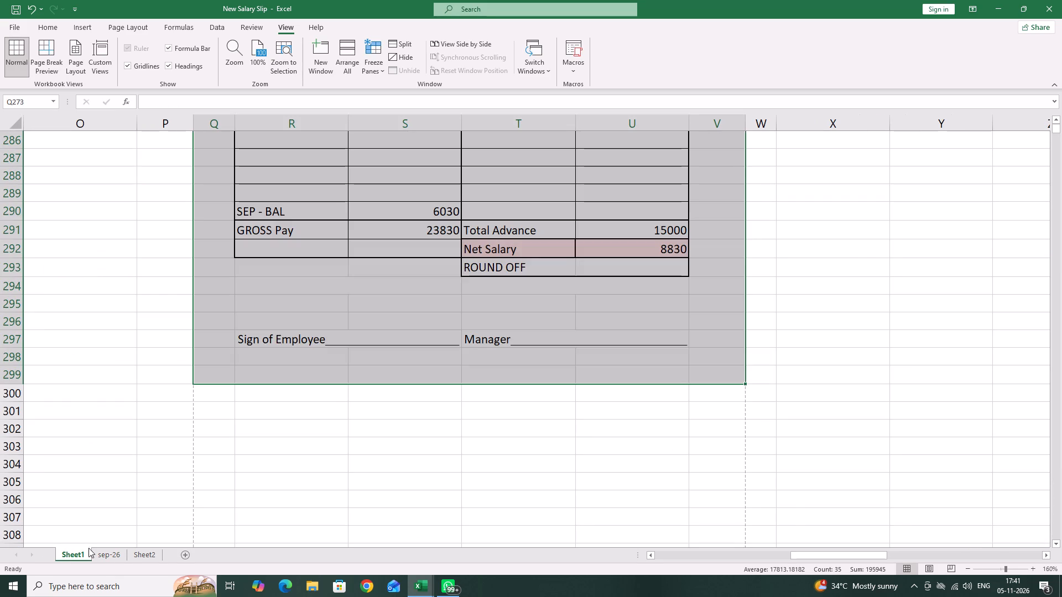
{"action": "left_click", "coordinate": [108, 557]}
{"action": "double_click", "coordinate": [99, 505]}
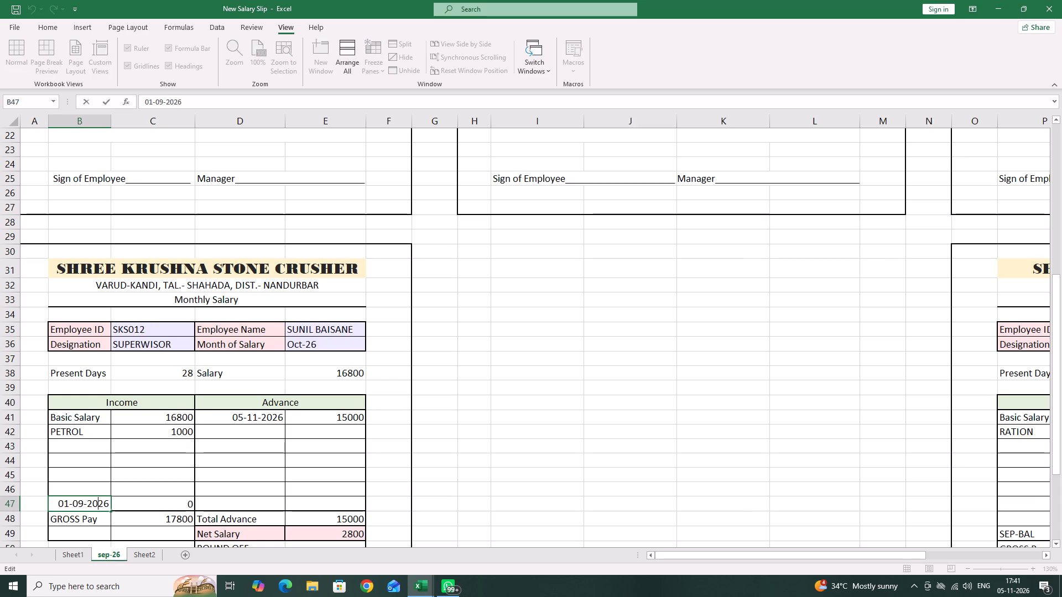
{"action": "left_click_drag", "start_coordinate": [57, 505], "coordinate": [77, 505]}
{"action": "left_click_drag", "start_coordinate": [77, 505], "coordinate": [116, 506]}
{"action": "type", "text": "SEP"}
{"action": "type", "text": "-"}
{"action": "key", "text": "space"}
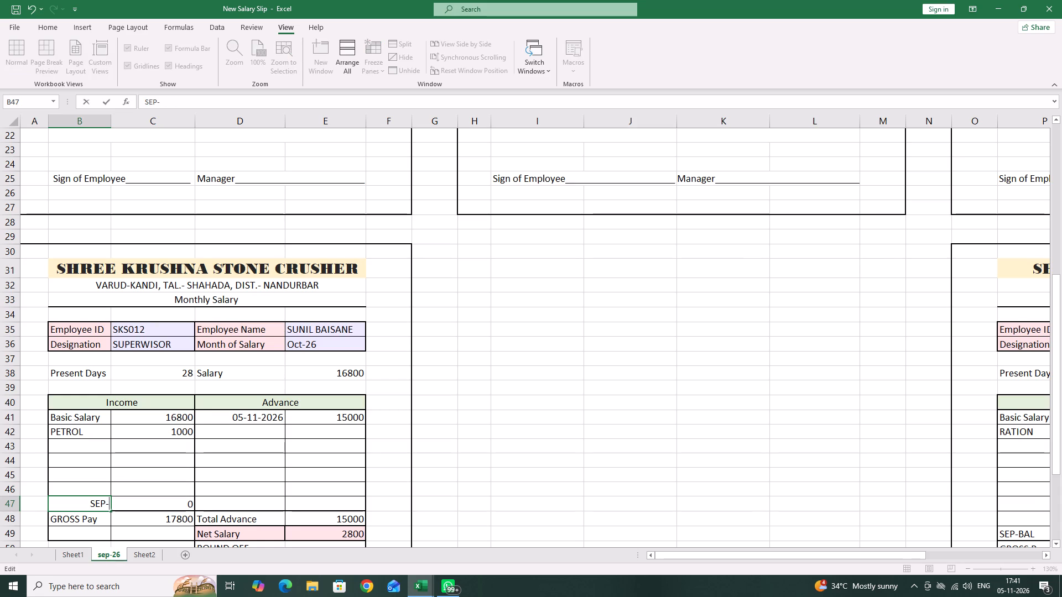
{"action": "key", "text": "BackSpace"}
{"action": "key", "text": "BackSpace"}
{"action": "key", "text": "space"}
{"action": "key", "text": "space"}
{"action": "key", "text": "space"}
{"action": "type", "text": "-"}
{"action": "key", "text": "BackSpace"}
{"action": "key", "text": "BackSpace"}
{"action": "key", "text": "space"}
{"action": "type", "text": "-"}
{"action": "key", "text": "space"}
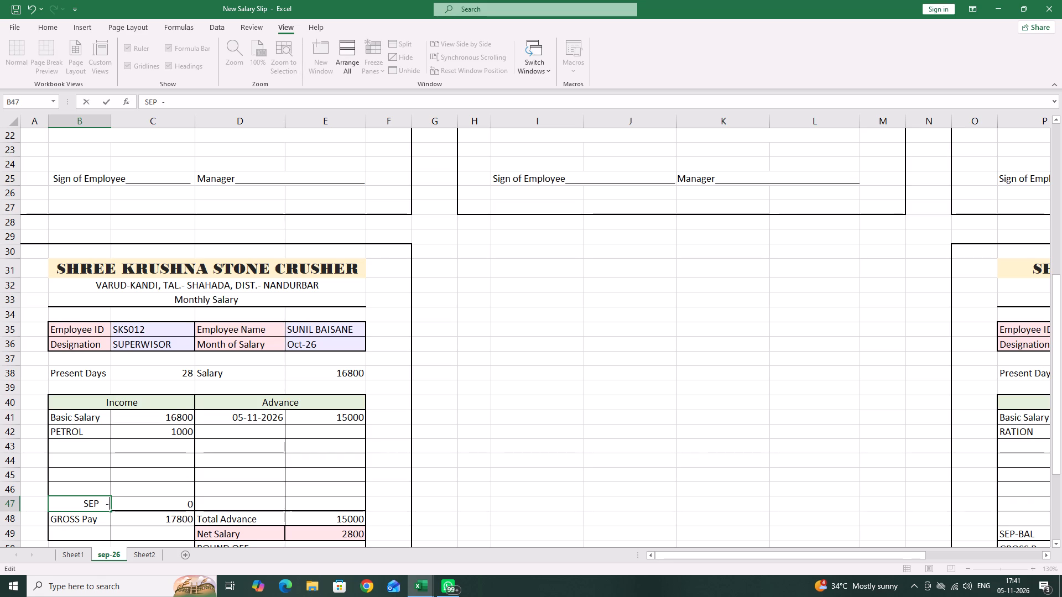
{"action": "key", "text": "BackSpace"}
{"action": "key", "text": "BackSpace"}
{"action": "key", "text": "BackSpace"}
{"action": "key", "text": "BackSpace"}
{"action": "key", "text": "BackSpace"}
{"action": "key", "text": "BackSpace"}
{"action": "type", "text": "P"}
{"action": "key", "text": "space"}
{"action": "type", "text": "-"}
{"action": "key", "text": "space"}
{"action": "type", "text": "BA"}
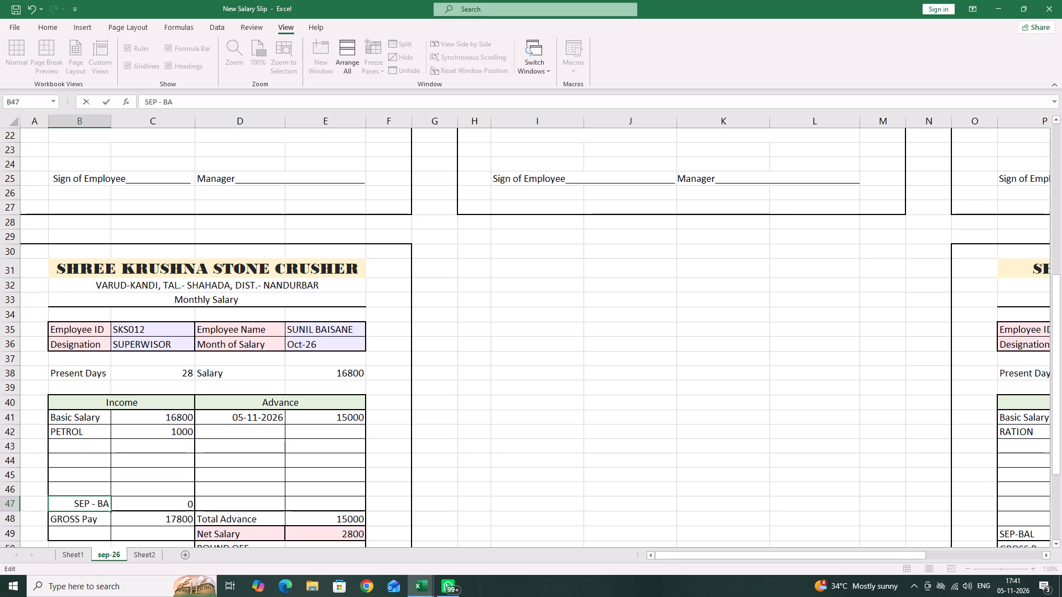
{"action": "key", "text": "l"}
{"action": "key", "text": "Tab"}
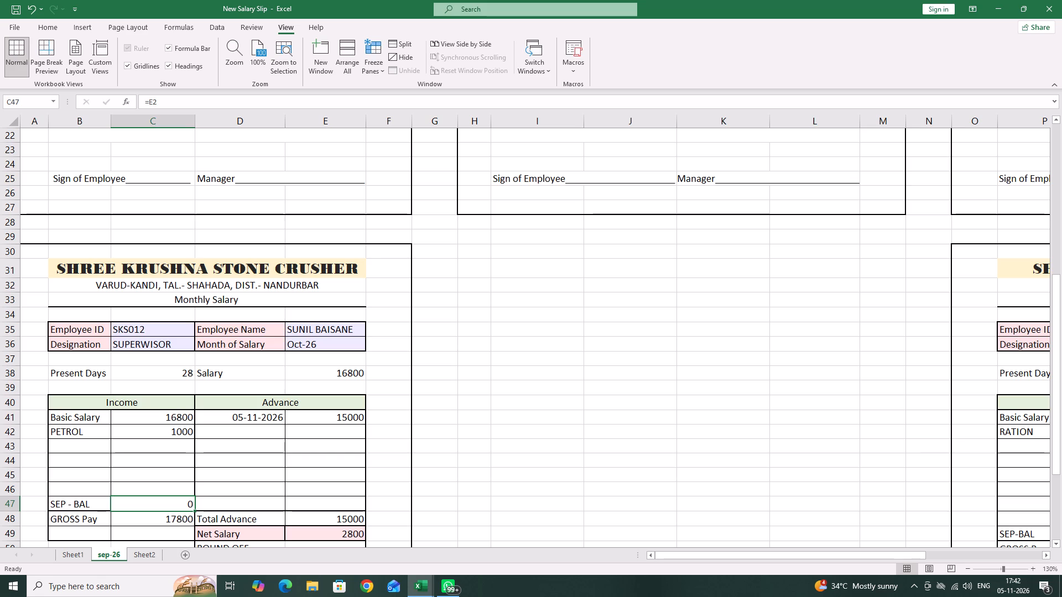
Link the SEP - BAL amount in cell C47 to September's net salary with the formula =E20.
{"action": "key", "text": "equal"}
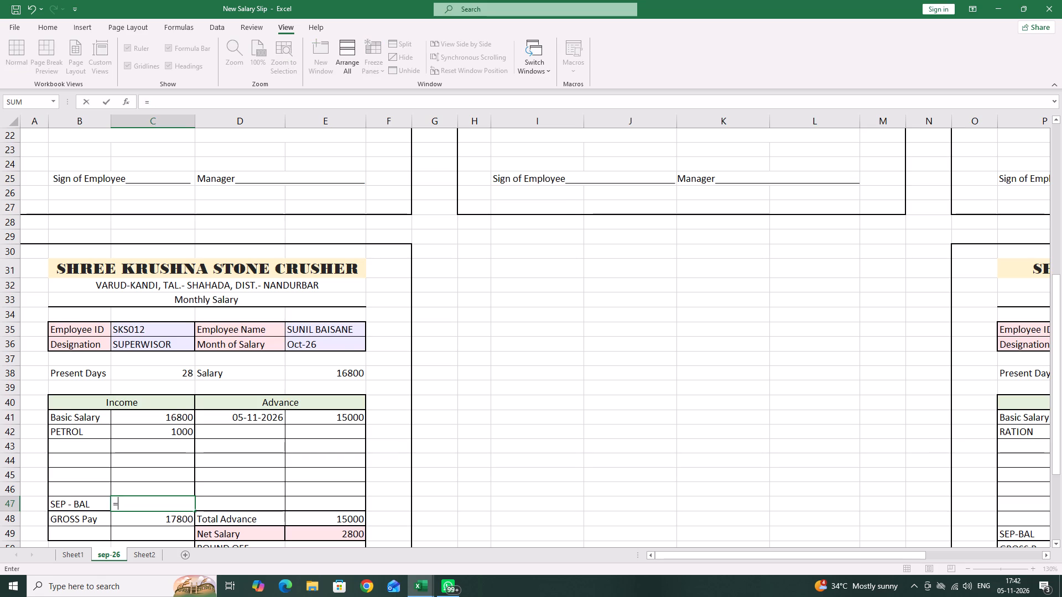
{"action": "scroll", "coordinate": [93, 485], "scroll_direction": "up", "scroll_amount": 4}
{"action": "left_click", "coordinate": [343, 283]}
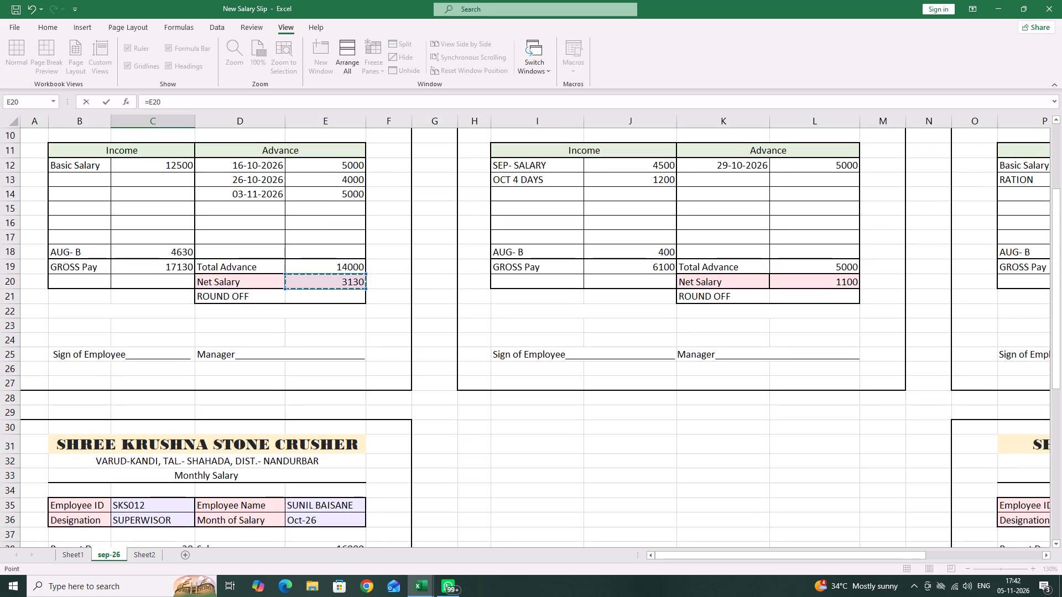
{"action": "key", "text": "Return"}
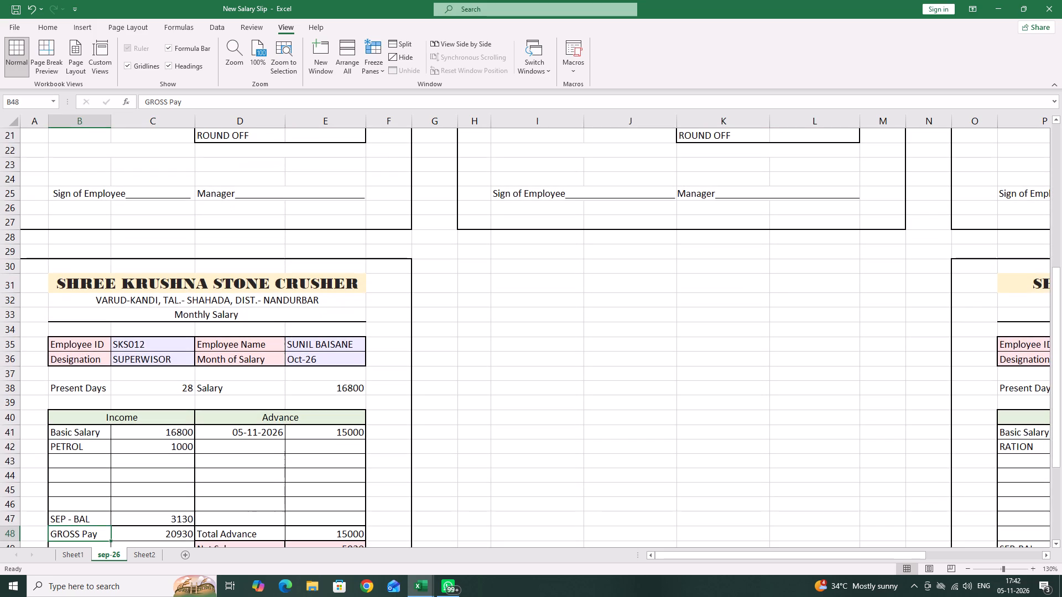
{"action": "scroll", "coordinate": [377, 313], "scroll_direction": "up", "scroll_amount": 1}
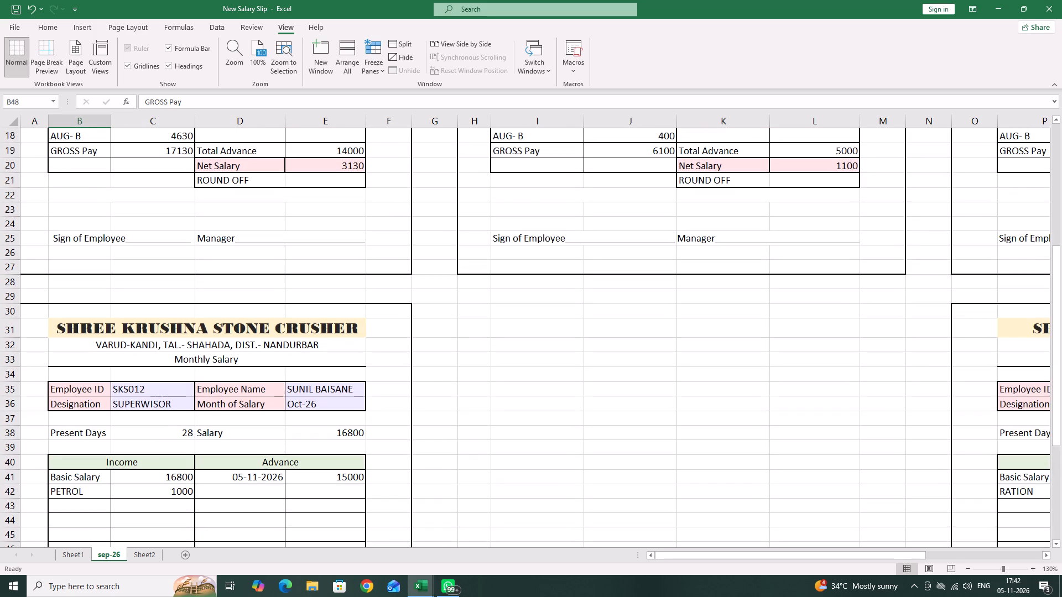
{"action": "scroll", "coordinate": [373, 321], "scroll_direction": "down", "scroll_amount": 4}
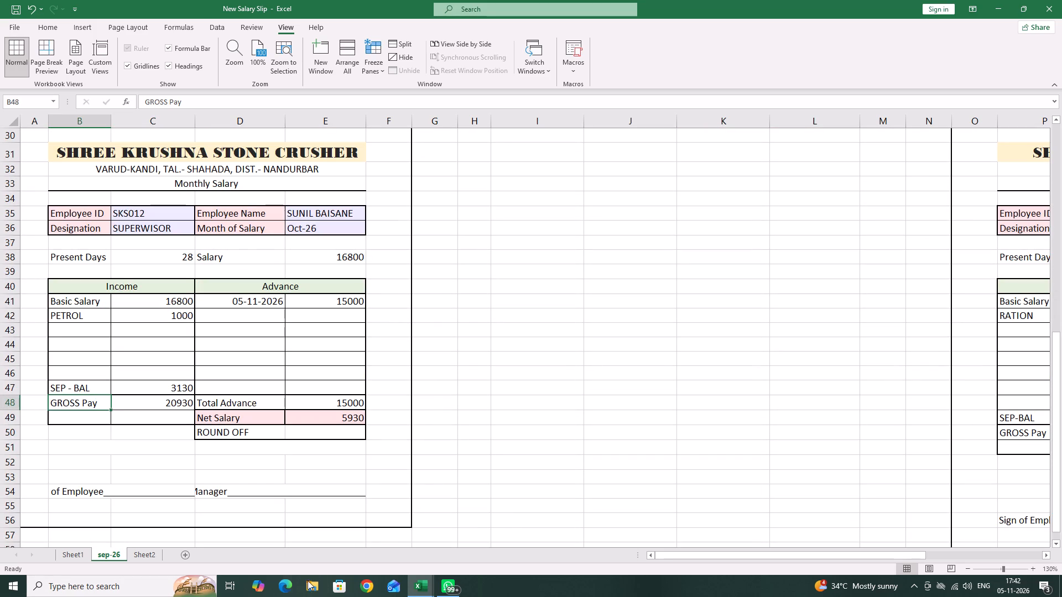
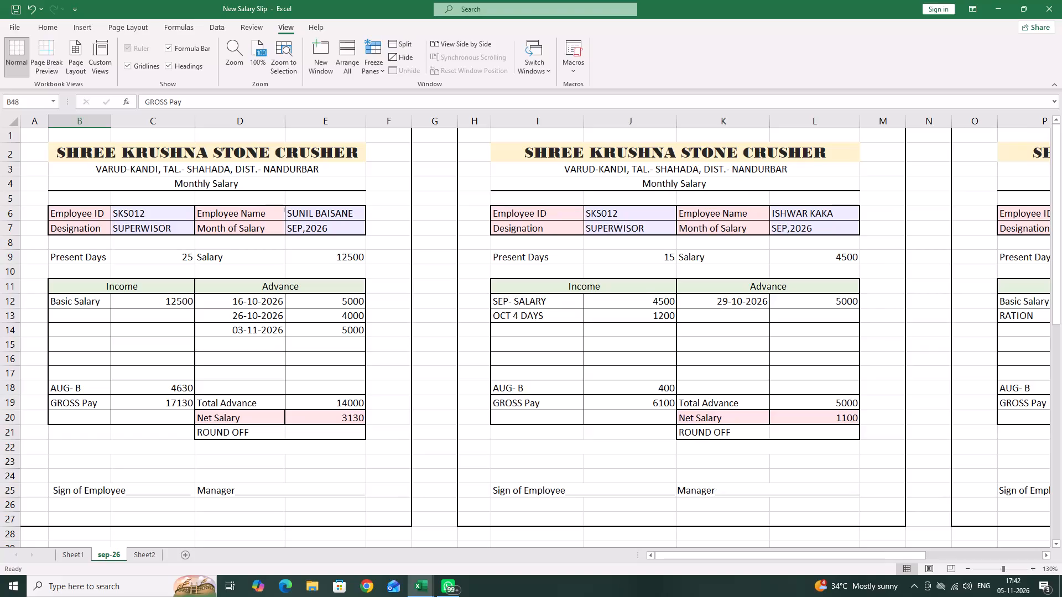
Copy the supervisor's complete September 2026 salary slip, cells A1:F27 on sep-26.
{"action": "left_click_drag", "start_coordinate": [37, 138], "coordinate": [38, 137]}
{"action": "left_click_drag", "start_coordinate": [38, 137], "coordinate": [391, 405]}
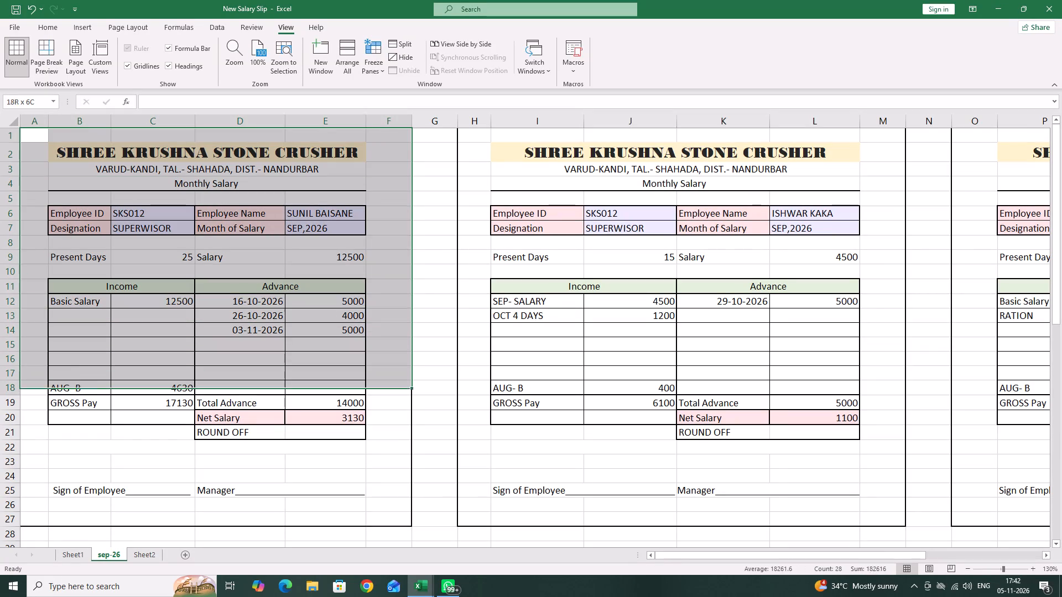
{"action": "left_click_drag", "start_coordinate": [391, 405], "coordinate": [384, 526]}
{"action": "right_click_drag", "start_coordinate": [358, 501], "coordinate": [353, 499]}
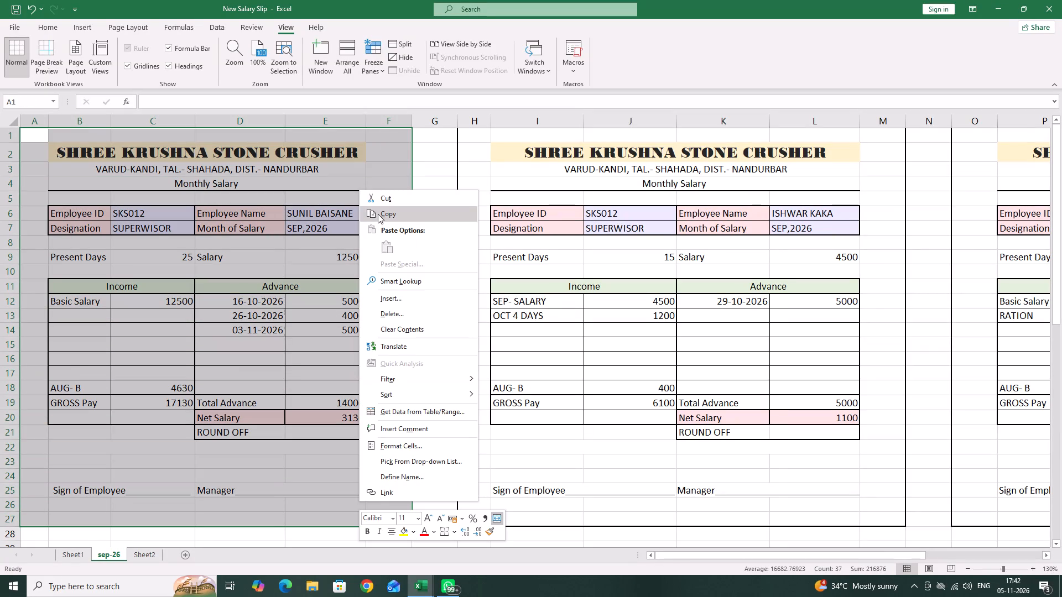
{"action": "left_click", "coordinate": [378, 214]}
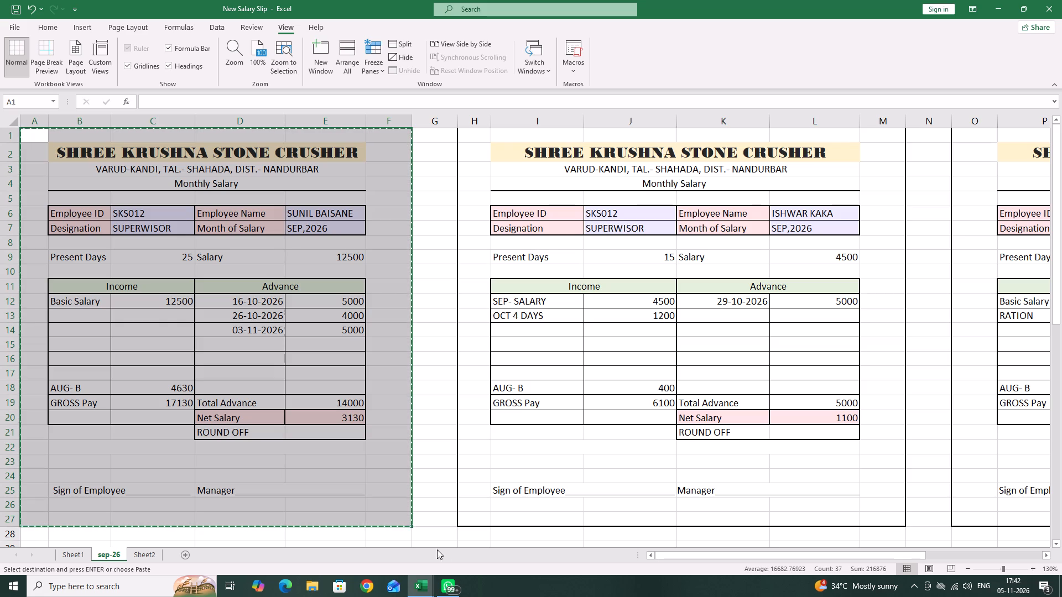
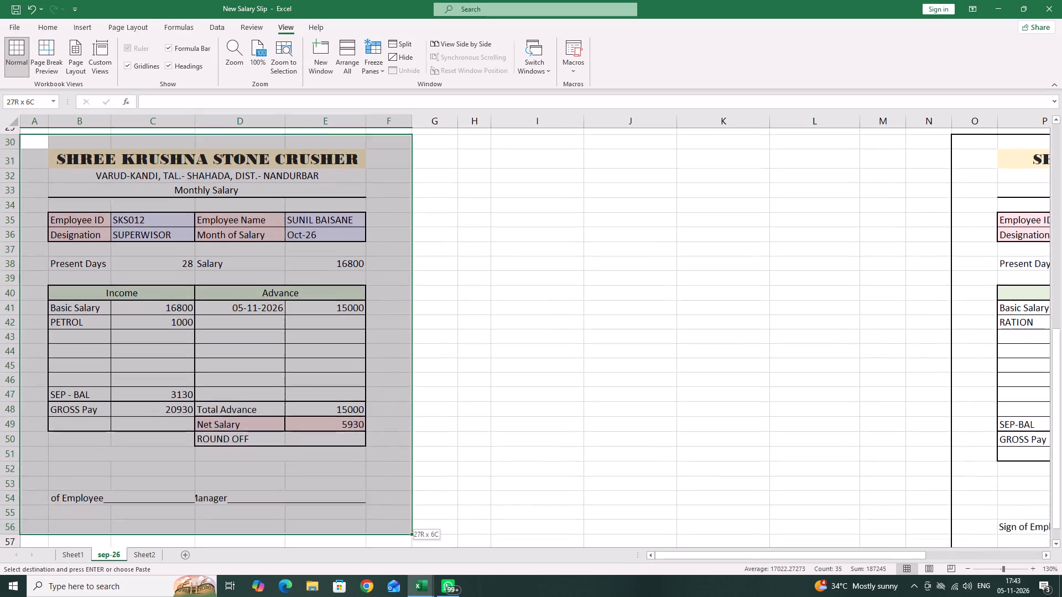
Copy the supervisor's complete October 2026 salary slip, cells A30:F56 on sep-26.
{"action": "right_click", "coordinate": [396, 482]}
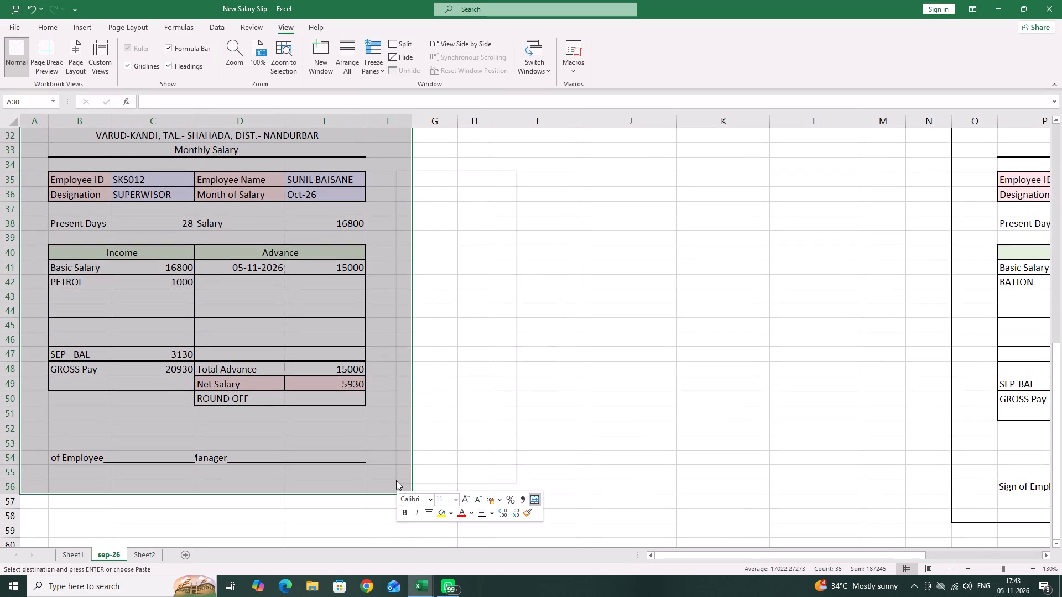
{"action": "left_click", "coordinate": [428, 195]}
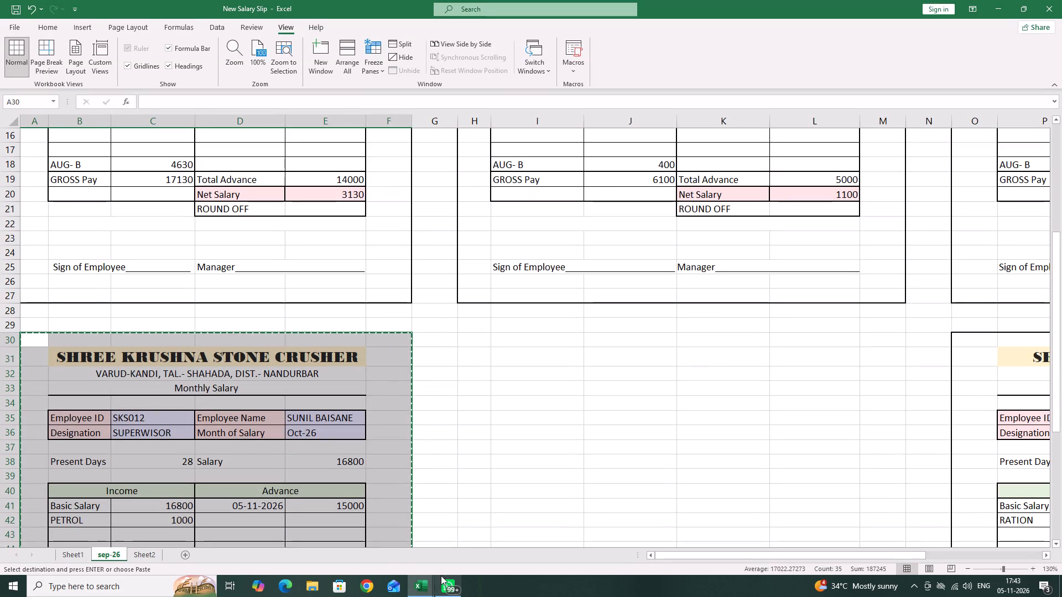
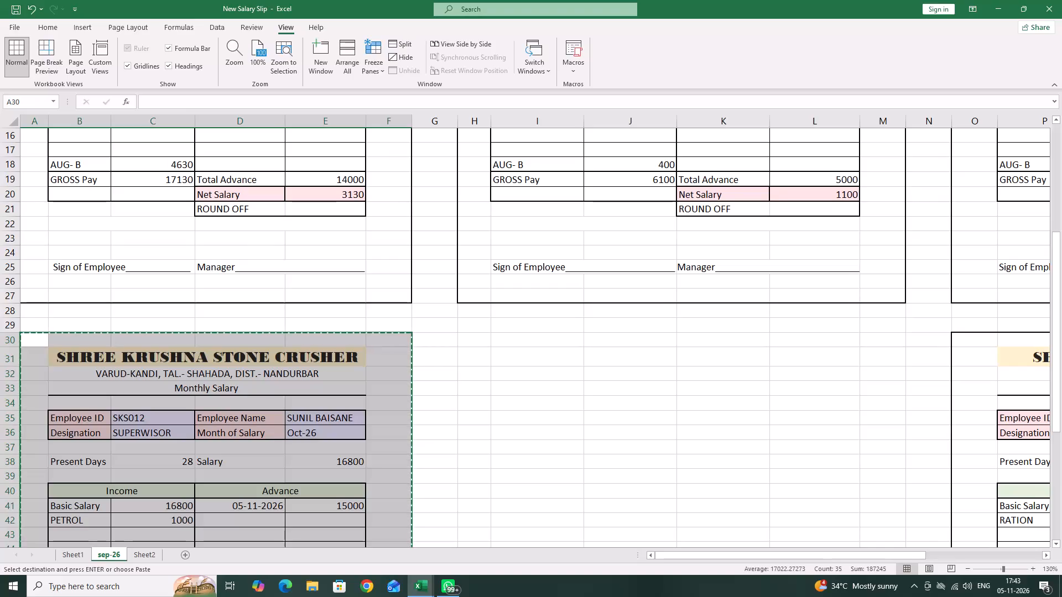
Look through the monthly salary slips on Sheet1, from the supervisor's slips to the driver's June to September 2026 slips.
{"action": "left_click", "coordinate": [67, 556]}
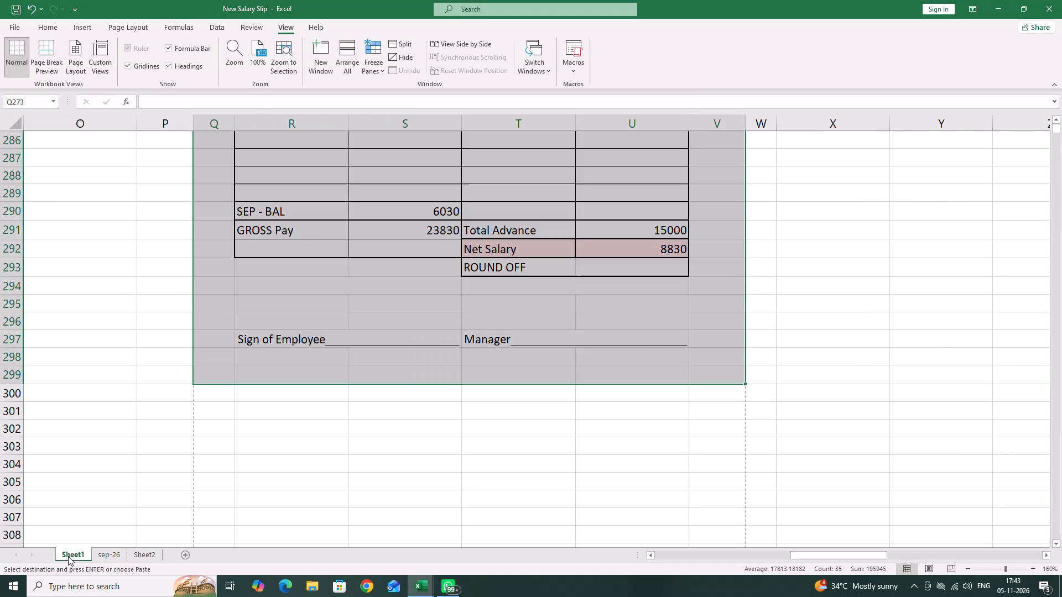
{"action": "scroll", "coordinate": [106, 494], "scroll_direction": "up", "scroll_amount": 20}
{"action": "scroll", "coordinate": [106, 494], "scroll_direction": "up", "scroll_amount": 2}
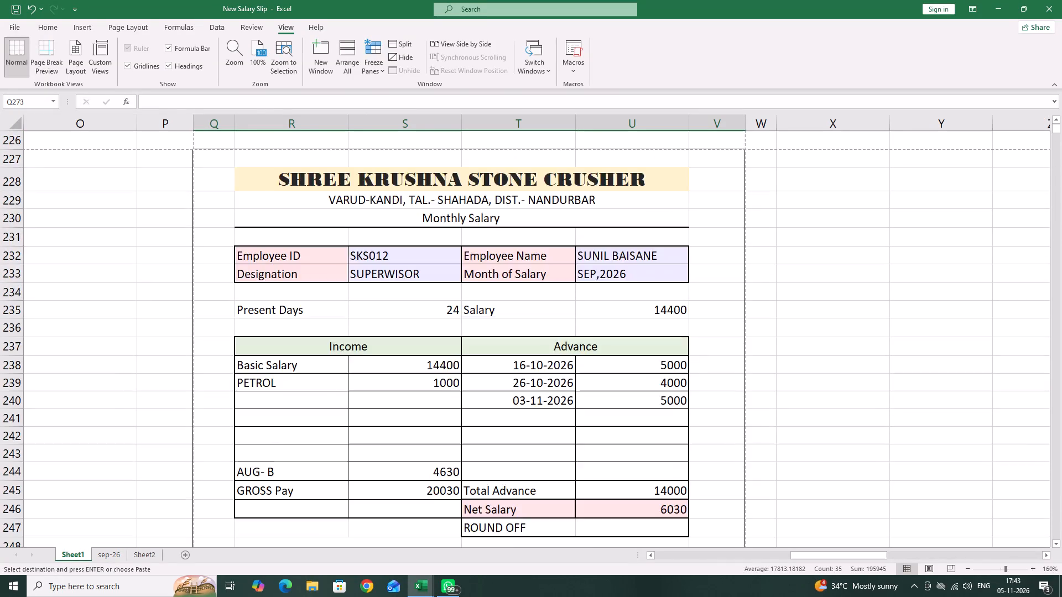
{"action": "scroll", "coordinate": [106, 494], "scroll_direction": "up", "scroll_amount": 20}
{"action": "scroll", "coordinate": [106, 494], "scroll_direction": "up", "scroll_amount": 11}
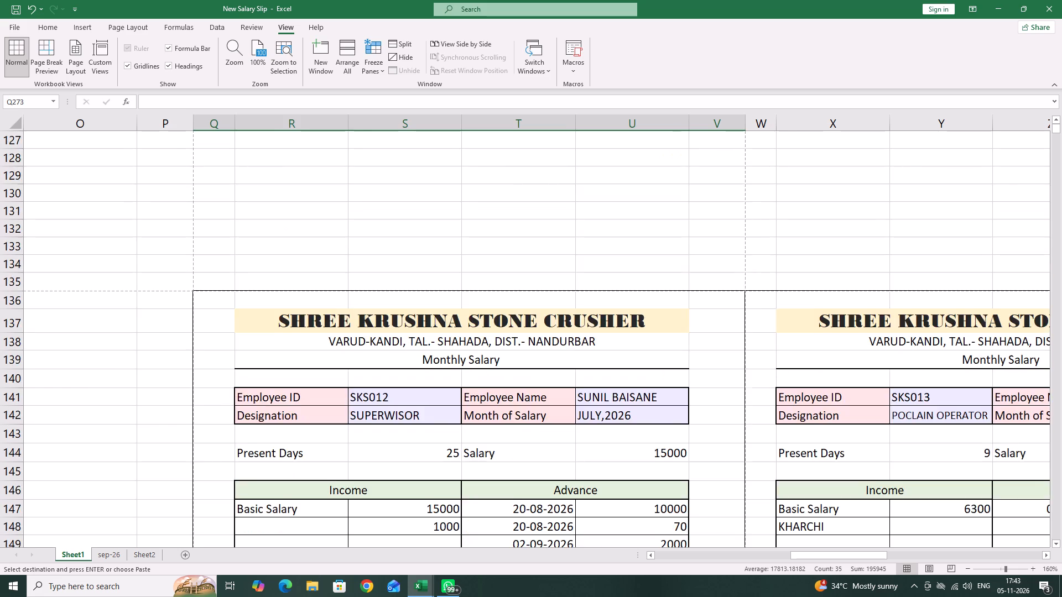
{"action": "scroll", "coordinate": [108, 494], "scroll_direction": "up", "scroll_amount": 5}
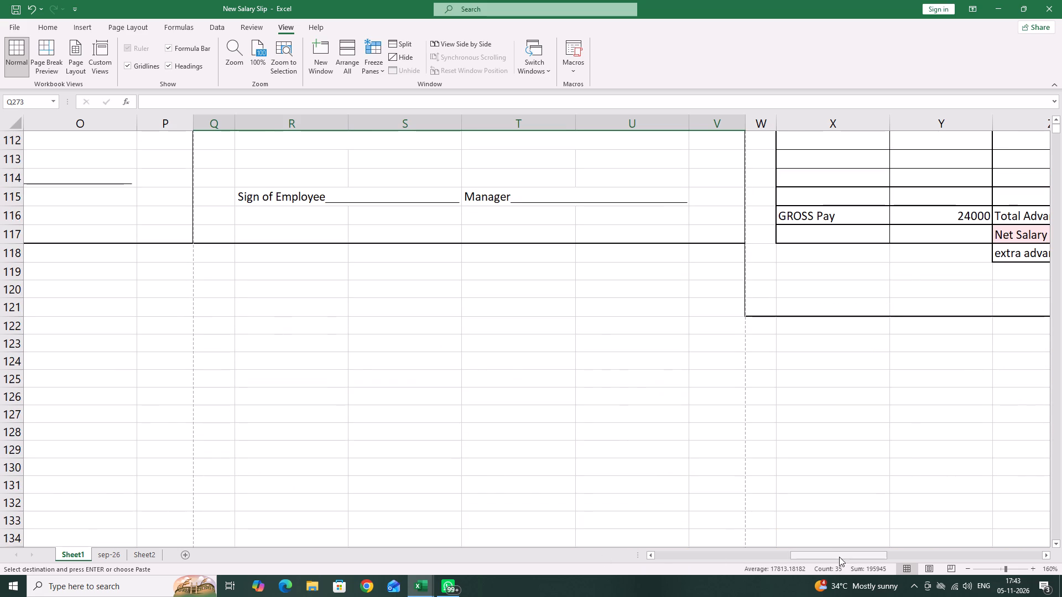
{"action": "left_click_drag", "start_coordinate": [839, 557], "coordinate": [555, 565]}
{"action": "scroll", "coordinate": [184, 484], "scroll_direction": "up", "scroll_amount": 16}
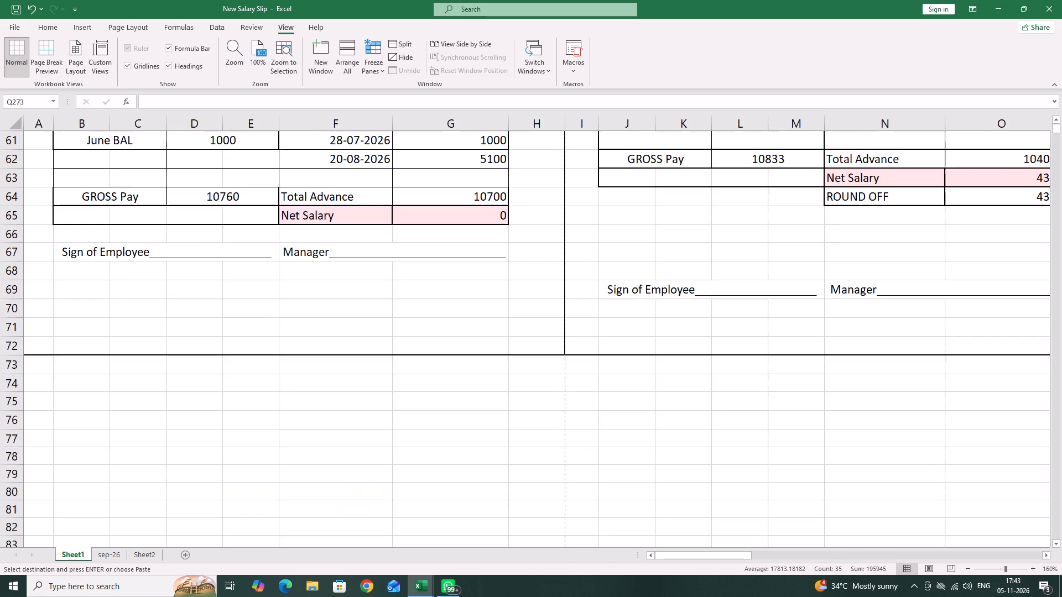
{"action": "scroll", "coordinate": [181, 483], "scroll_direction": "up", "scroll_amount": 15}
{"action": "scroll", "coordinate": [181, 483], "scroll_direction": "up", "scroll_amount": 13}
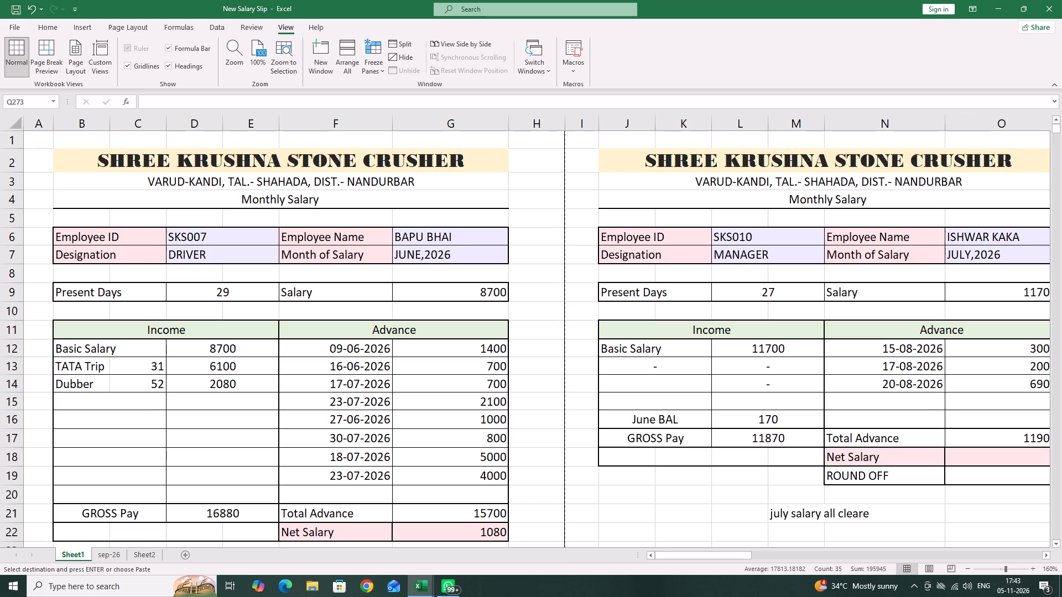
{"action": "scroll", "coordinate": [181, 483], "scroll_direction": "up", "scroll_amount": 2}
{"action": "scroll", "coordinate": [160, 477], "scroll_direction": "down", "scroll_amount": 3}
{"action": "scroll", "coordinate": [163, 480], "scroll_direction": "up", "scroll_amount": 1}
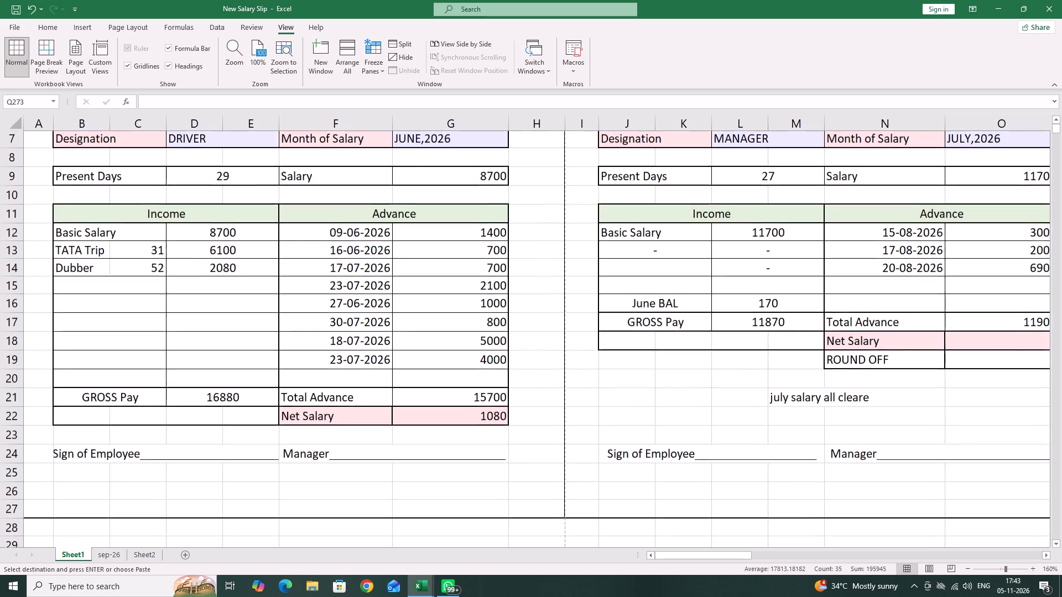
{"action": "scroll", "coordinate": [164, 481], "scroll_direction": "down", "scroll_amount": 1}
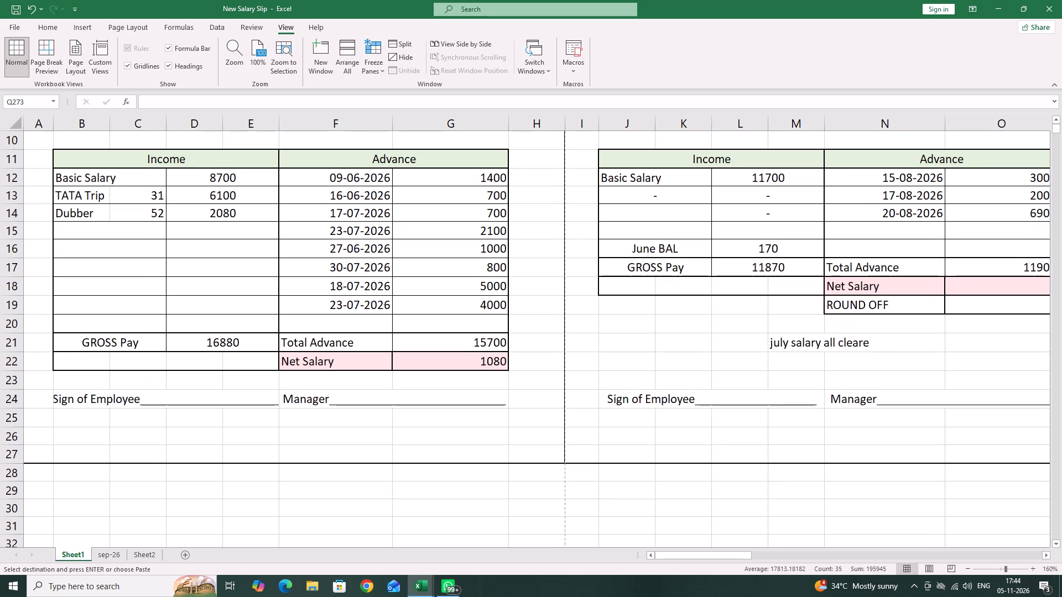
{"action": "scroll", "coordinate": [166, 484], "scroll_direction": "down", "scroll_amount": 1}
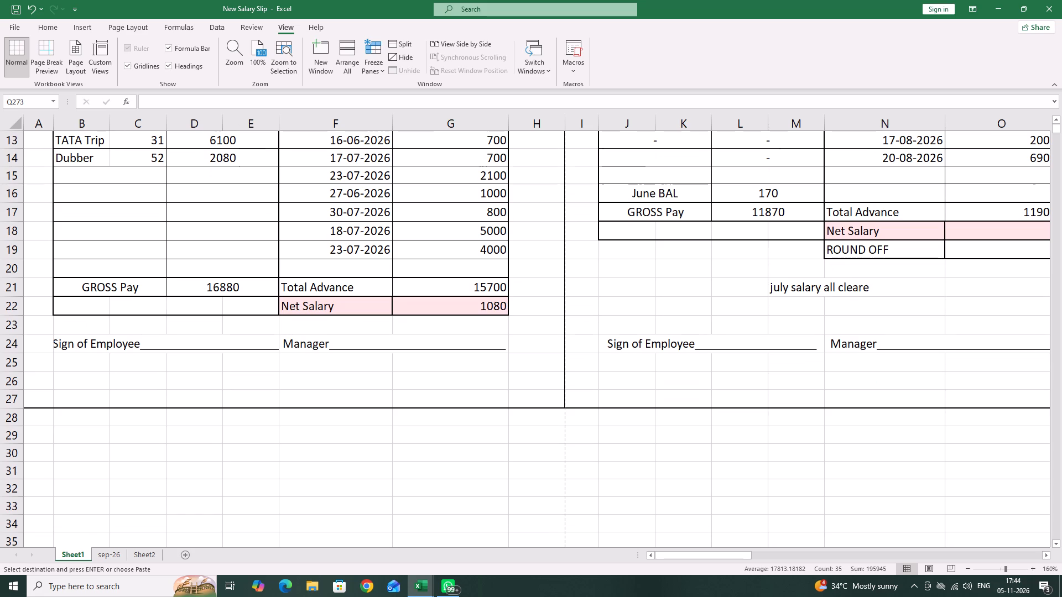
{"action": "scroll", "coordinate": [162, 461], "scroll_direction": "down", "scroll_amount": 4}
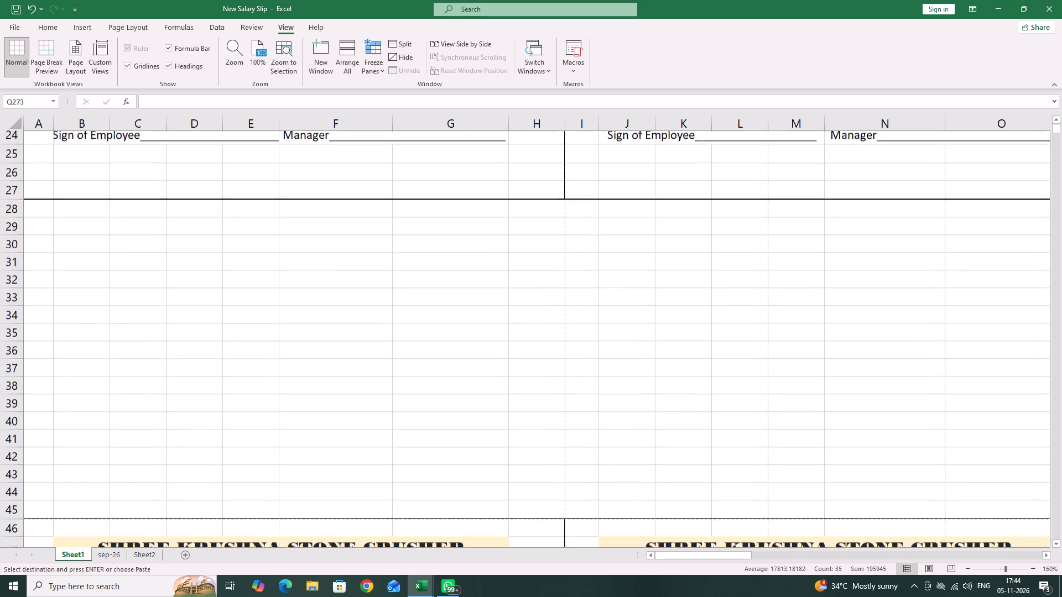
{"action": "scroll", "coordinate": [162, 461], "scroll_direction": "down", "scroll_amount": 8}
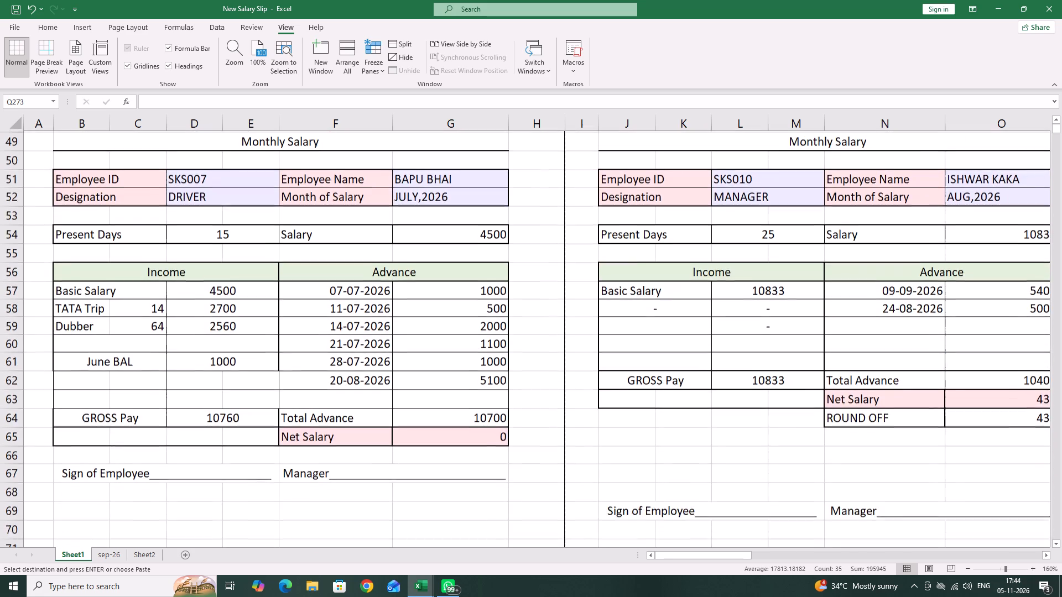
{"action": "scroll", "coordinate": [162, 461], "scroll_direction": "down", "scroll_amount": 4}
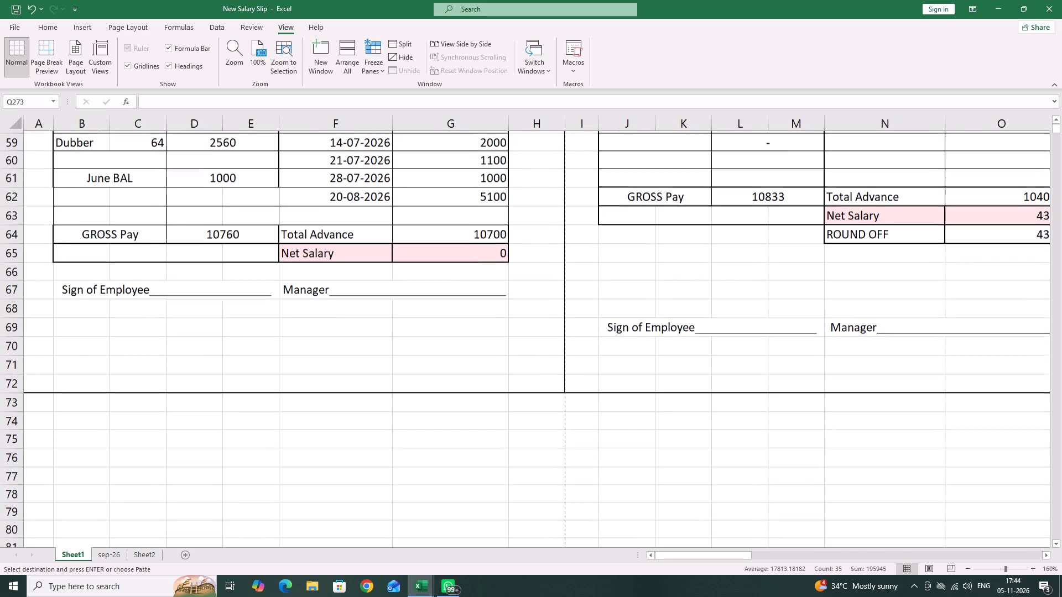
{"action": "scroll", "coordinate": [164, 462], "scroll_direction": "down", "scroll_amount": 8}
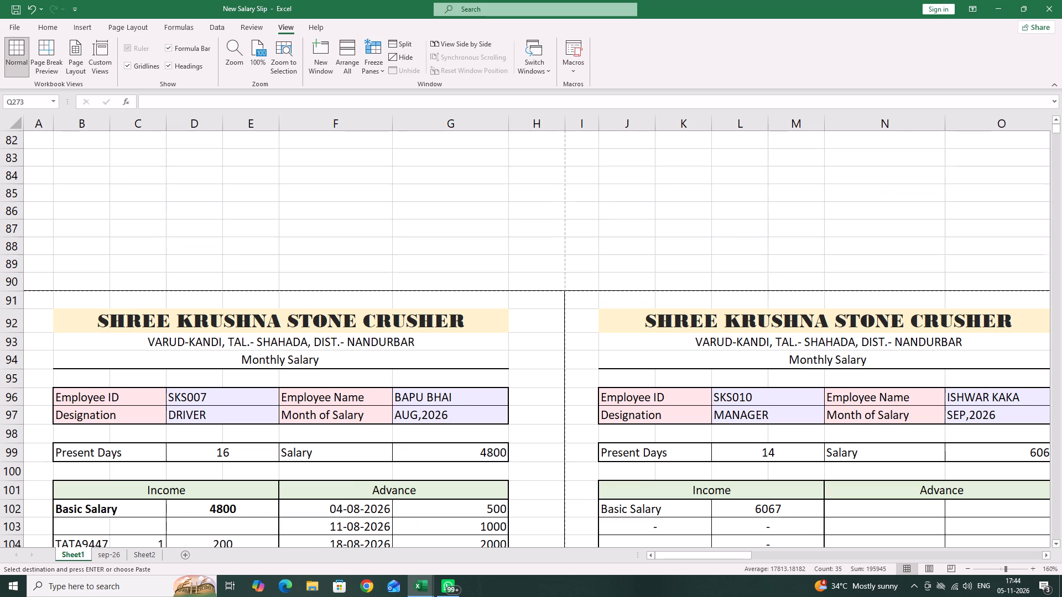
{"action": "scroll", "coordinate": [164, 462], "scroll_direction": "down", "scroll_amount": 4}
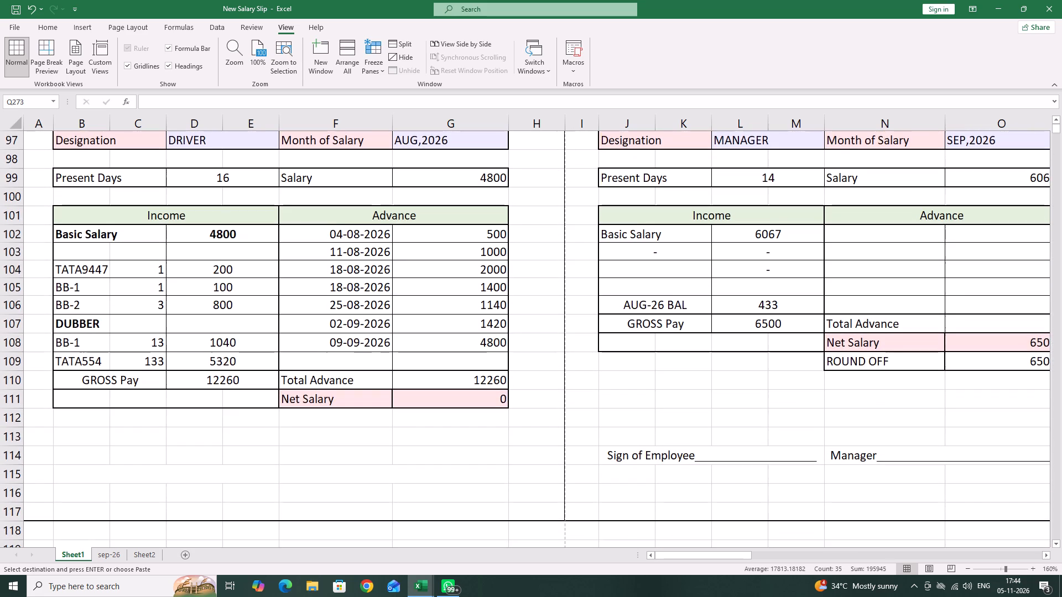
{"action": "scroll", "coordinate": [165, 462], "scroll_direction": "down", "scroll_amount": 13}
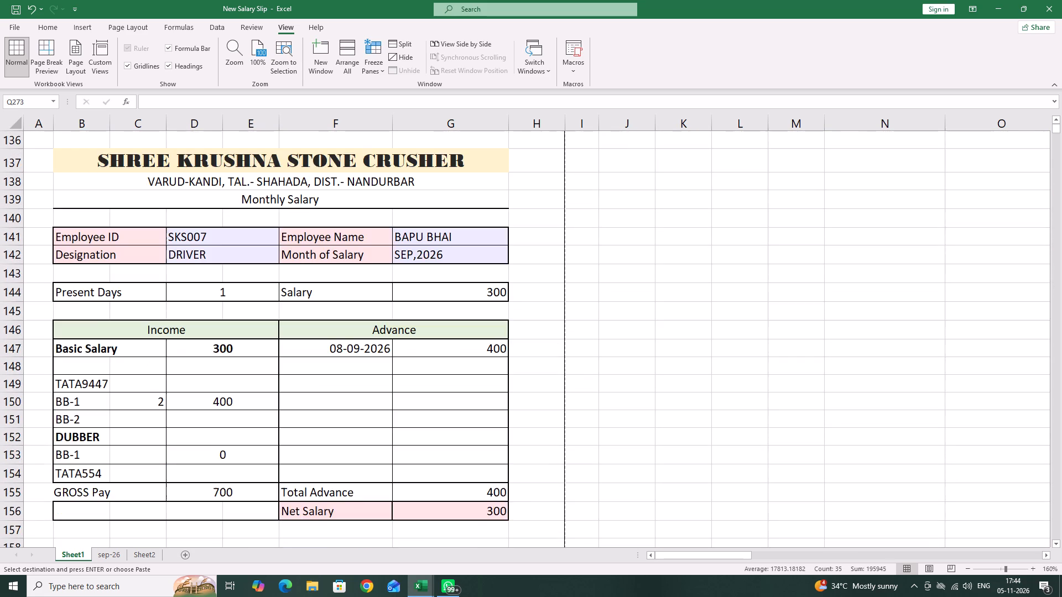
{"action": "scroll", "coordinate": [165, 462], "scroll_direction": "down", "scroll_amount": 7}
{"action": "scroll", "coordinate": [165, 463], "scroll_direction": "up", "scroll_amount": 9}
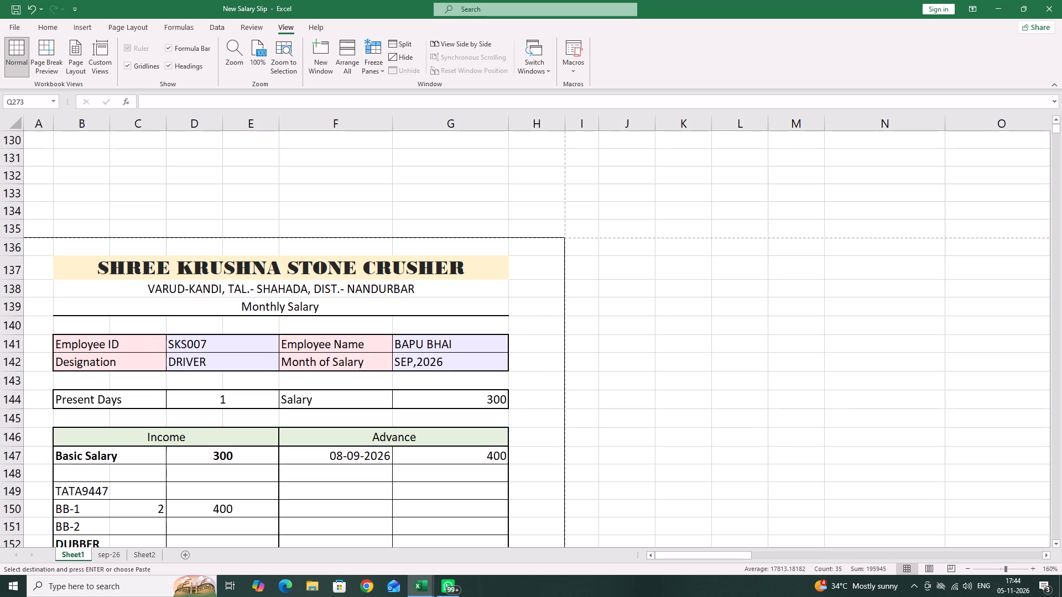
{"action": "scroll", "coordinate": [166, 462], "scroll_direction": "down", "scroll_amount": 2}
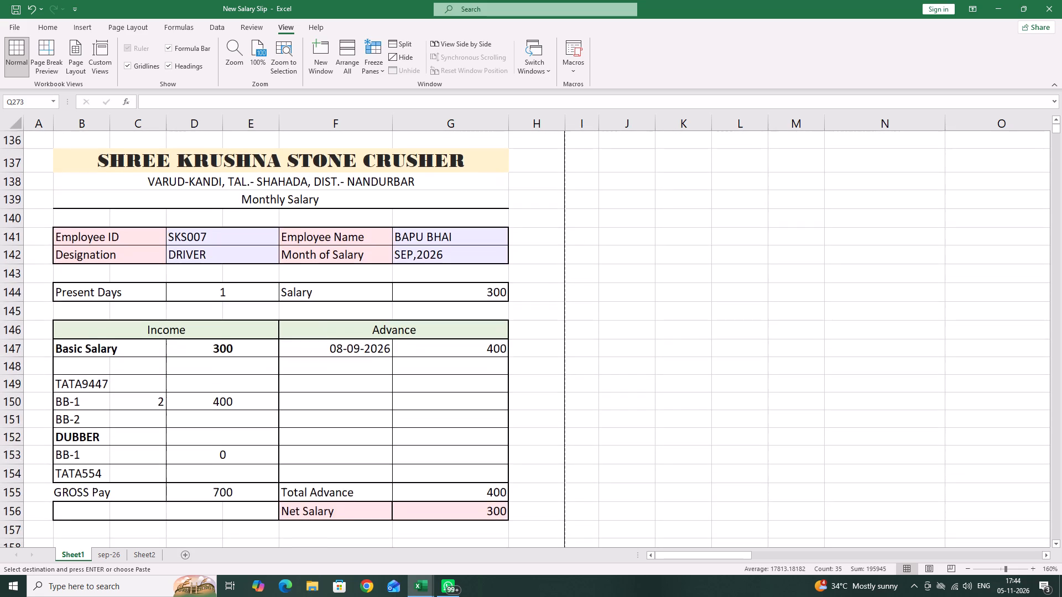
Copy the driver's complete September 2026 salary slip, the block in columns A to H starting at A136 on Sheet1.
{"action": "scroll", "coordinate": [153, 399], "scroll_direction": "up", "scroll_amount": 1}
{"action": "left_click_drag", "start_coordinate": [44, 196], "coordinate": [493, 190]}
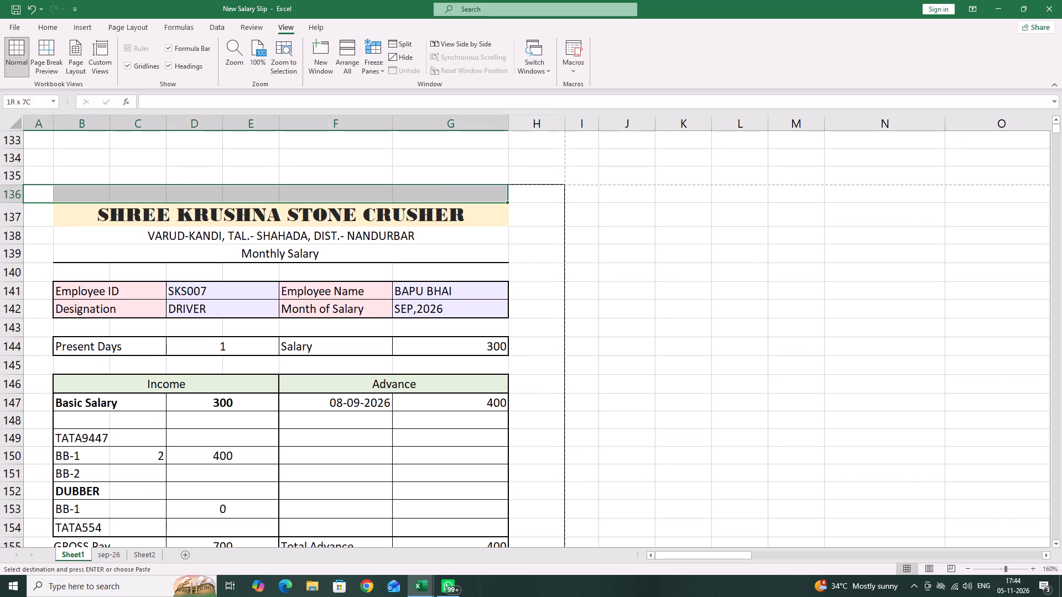
{"action": "left_click_drag", "start_coordinate": [493, 190], "coordinate": [534, 383]}
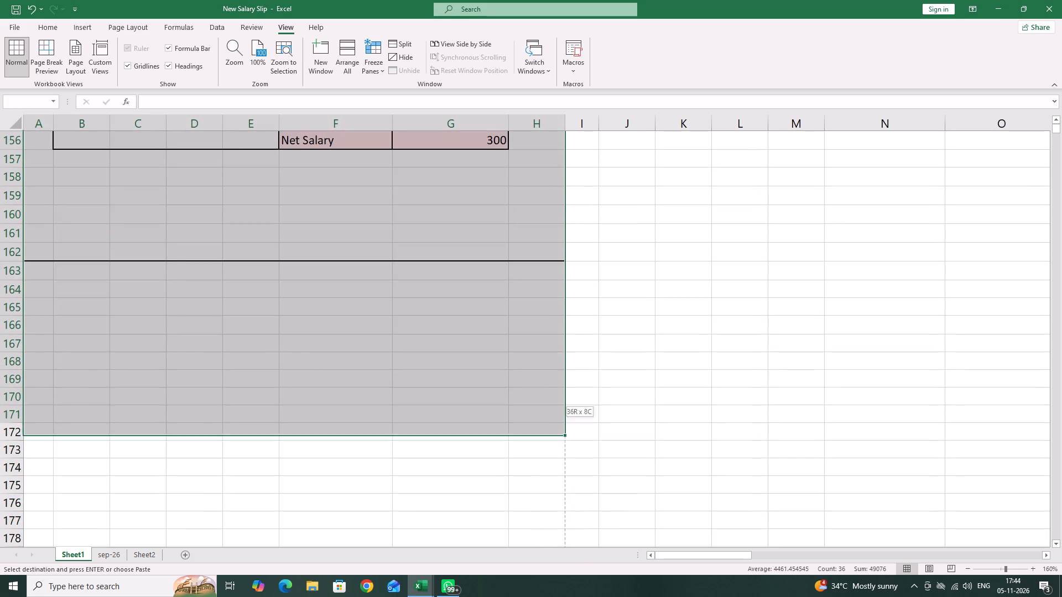
{"action": "left_click_drag", "start_coordinate": [534, 383], "coordinate": [544, 253]}
{"action": "right_click", "coordinate": [539, 243]}
{"action": "left_click", "coordinate": [572, 269]}
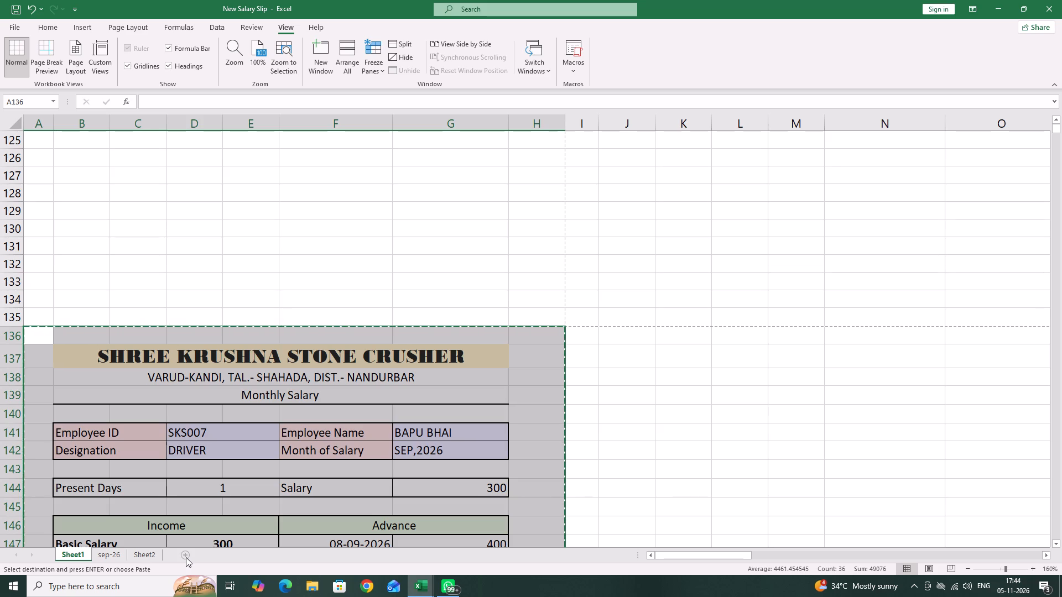
Insert a new blank worksheet between Sheet1 and sep-26.
{"action": "left_click", "coordinate": [186, 557]}
{"action": "left_click", "coordinate": [151, 556]}
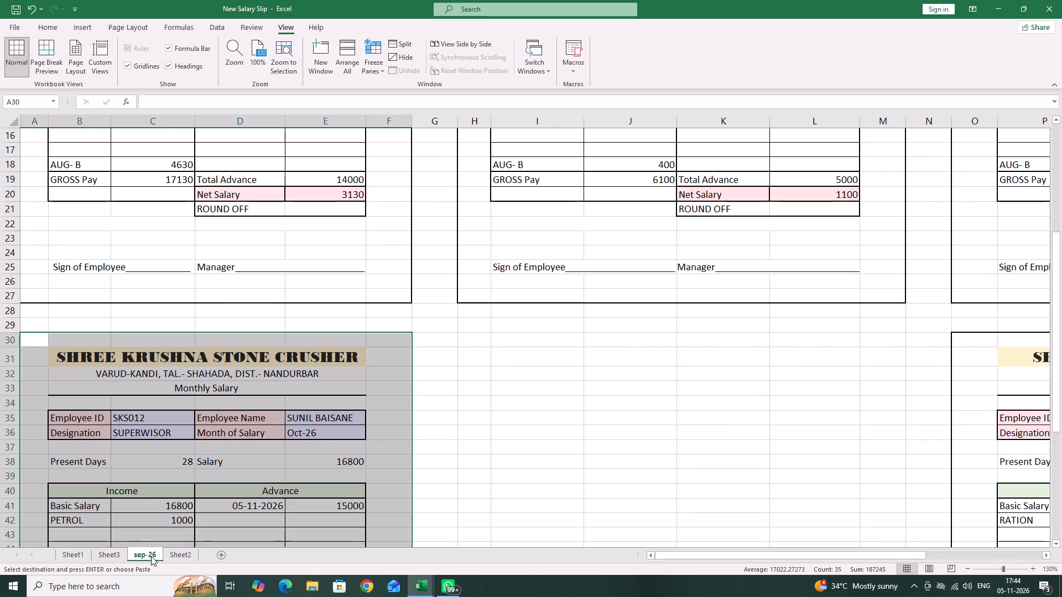
{"action": "left_click", "coordinate": [111, 559]}
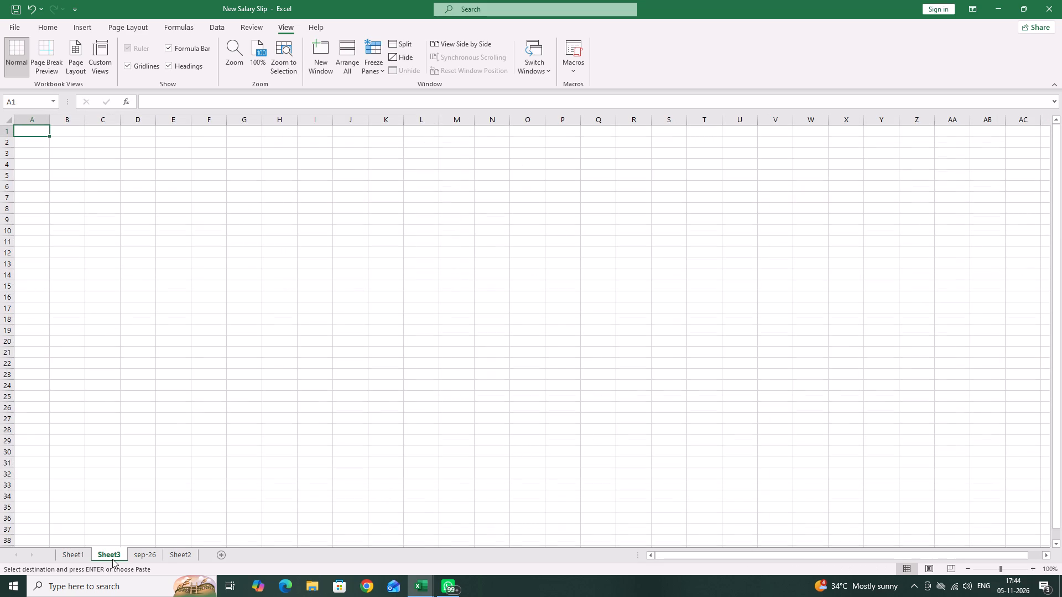
{"action": "left_click", "coordinate": [144, 558]}
{"action": "left_click", "coordinate": [119, 556]}
Examine the poclain helpers' monthly salary slips in the last used columns of Sheet1, up to row 1.
{"action": "left_click", "coordinate": [66, 558]}
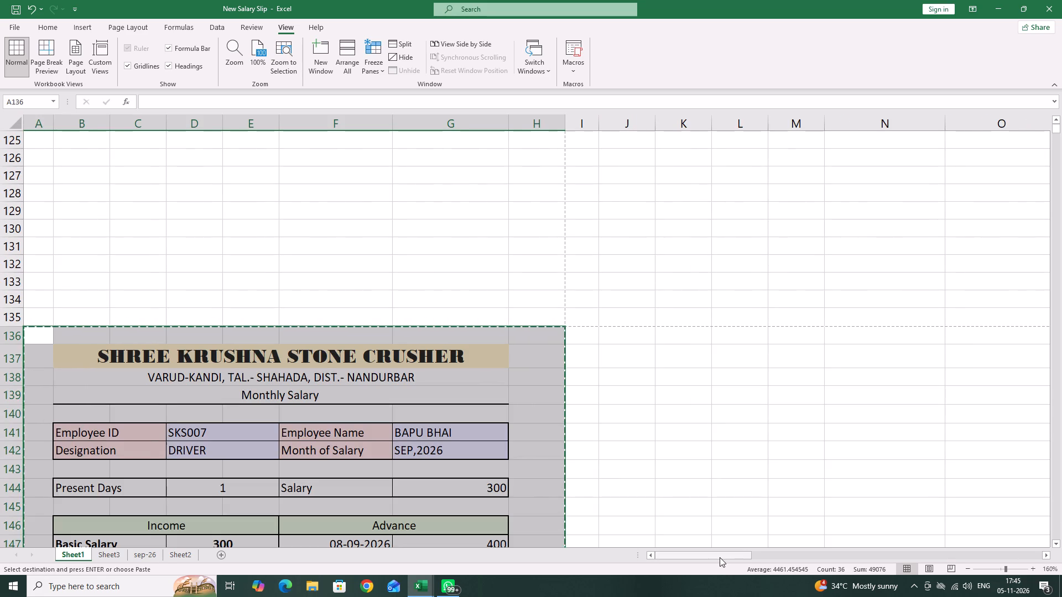
{"action": "left_click_drag", "start_coordinate": [720, 557], "coordinate": [1027, 556]}
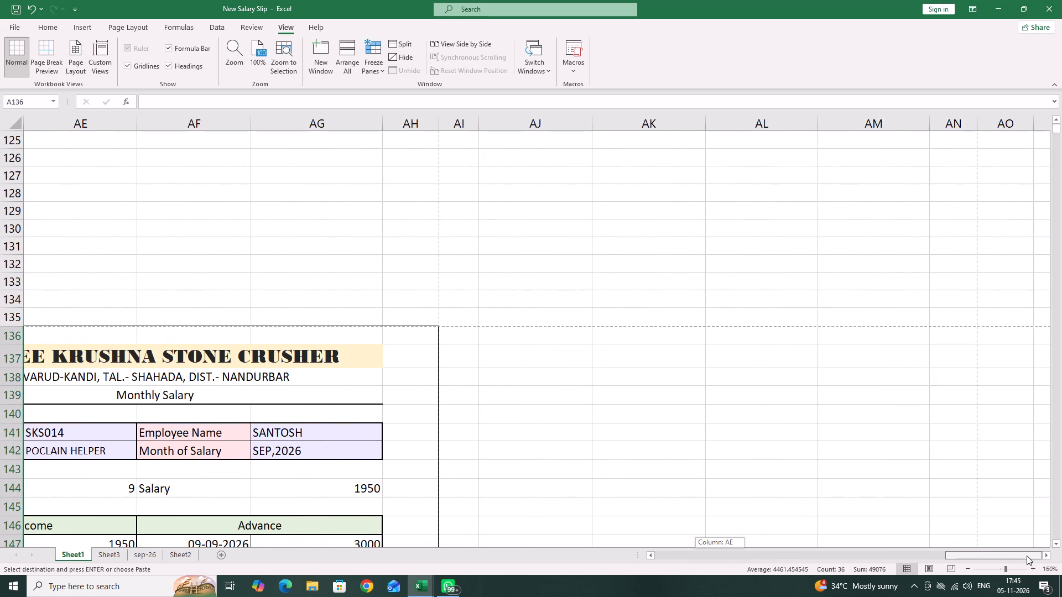
{"action": "left_click_drag", "start_coordinate": [1027, 556], "coordinate": [1061, 559]}
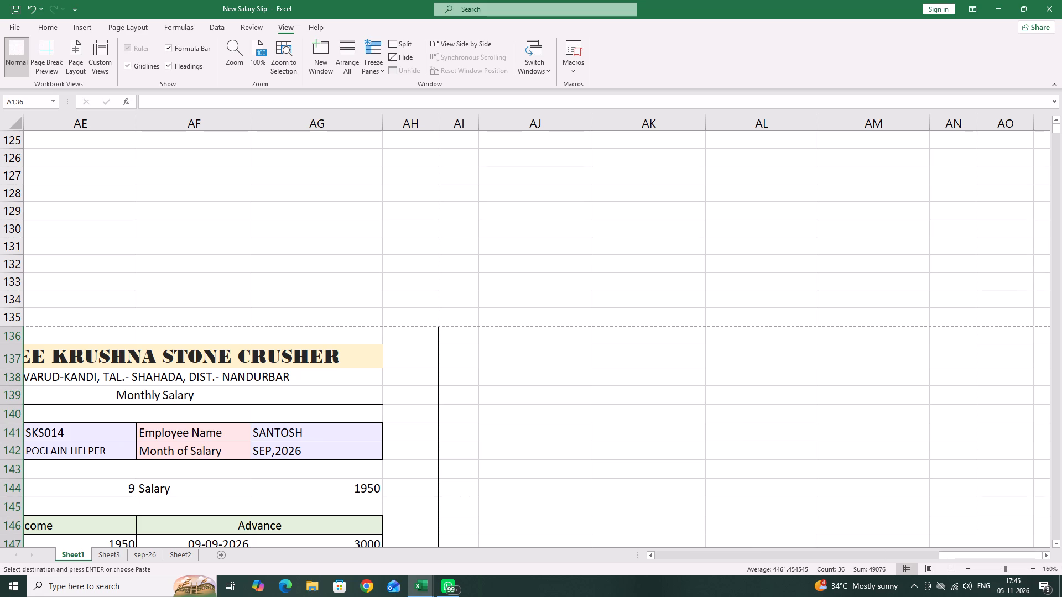
{"action": "scroll", "coordinate": [461, 347], "scroll_direction": "up", "scroll_amount": 13}
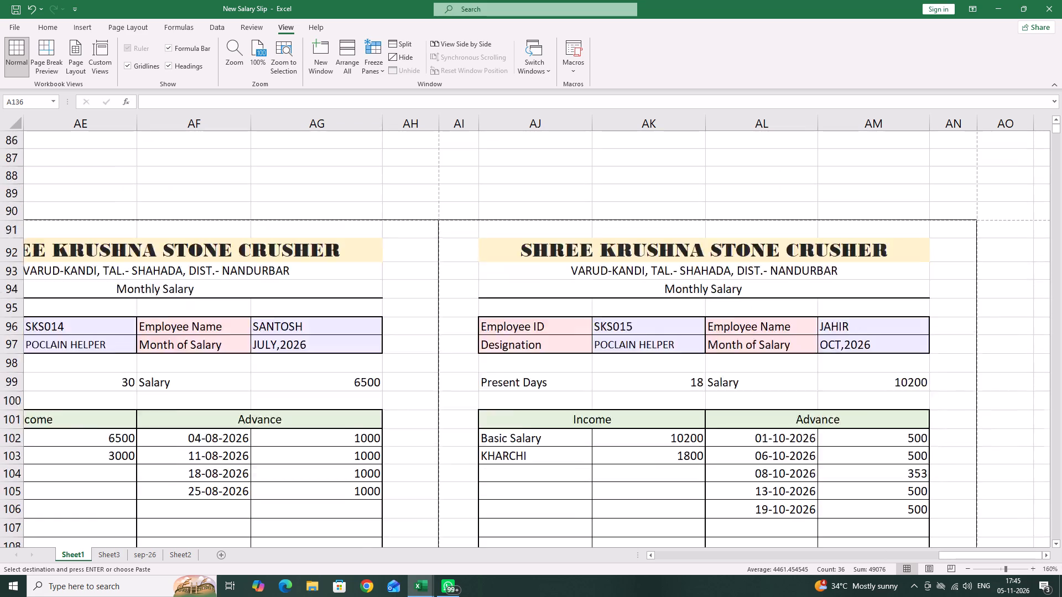
{"action": "scroll", "coordinate": [459, 359], "scroll_direction": "up", "scroll_amount": 5}
{"action": "scroll", "coordinate": [469, 371], "scroll_direction": "up", "scroll_amount": 20}
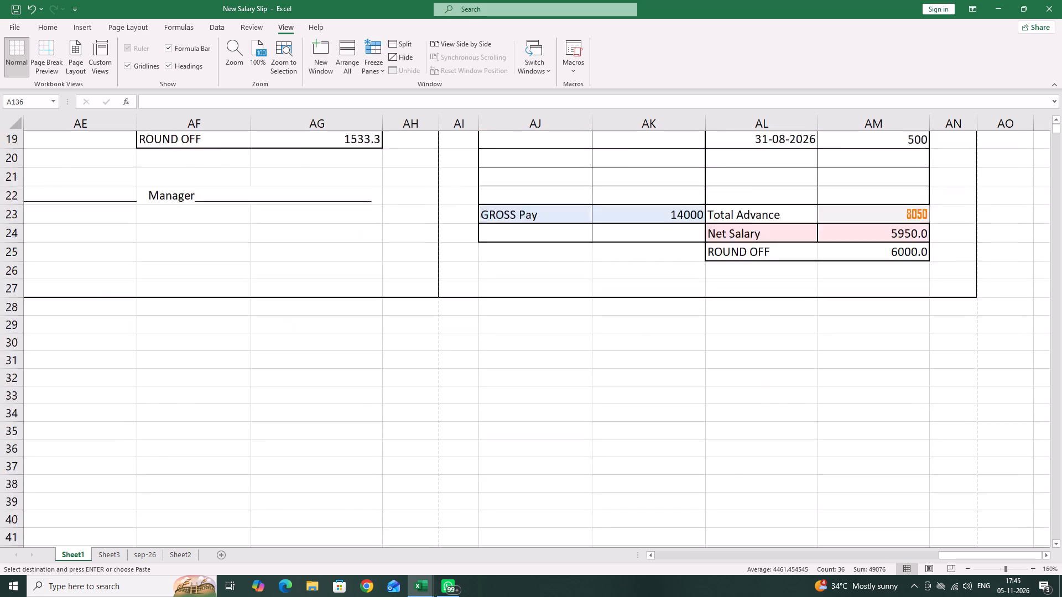
{"action": "scroll", "coordinate": [469, 371], "scroll_direction": "up", "scroll_amount": 12}
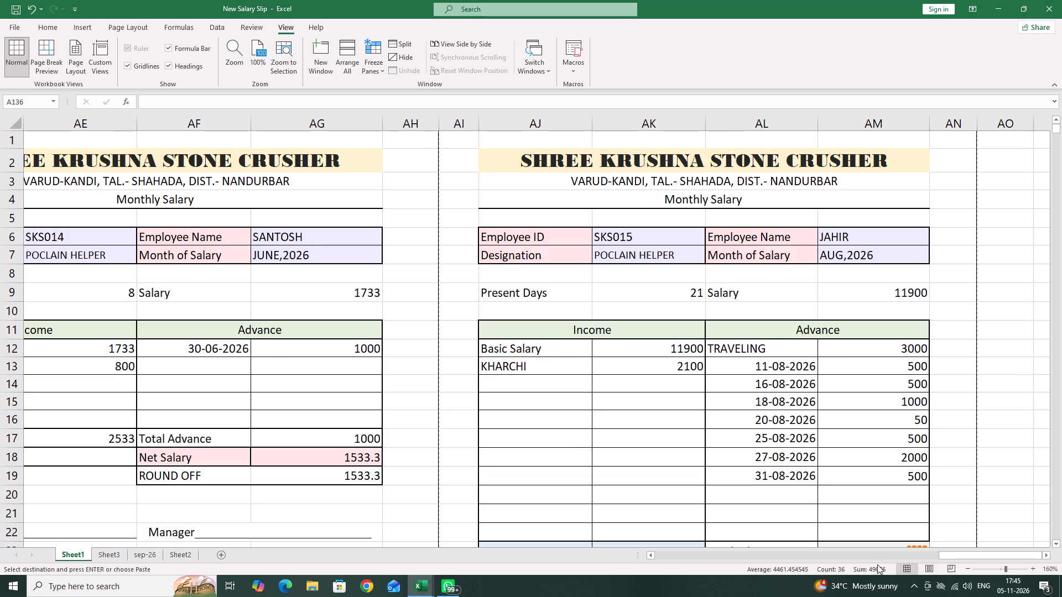
{"action": "left_click_drag", "start_coordinate": [978, 558], "coordinate": [999, 553]}
Paste the copied driver's September 2026 slip over the manager's July 2026 slip in A1:H27 on Sheet2.
{"action": "left_click", "coordinate": [169, 554]}
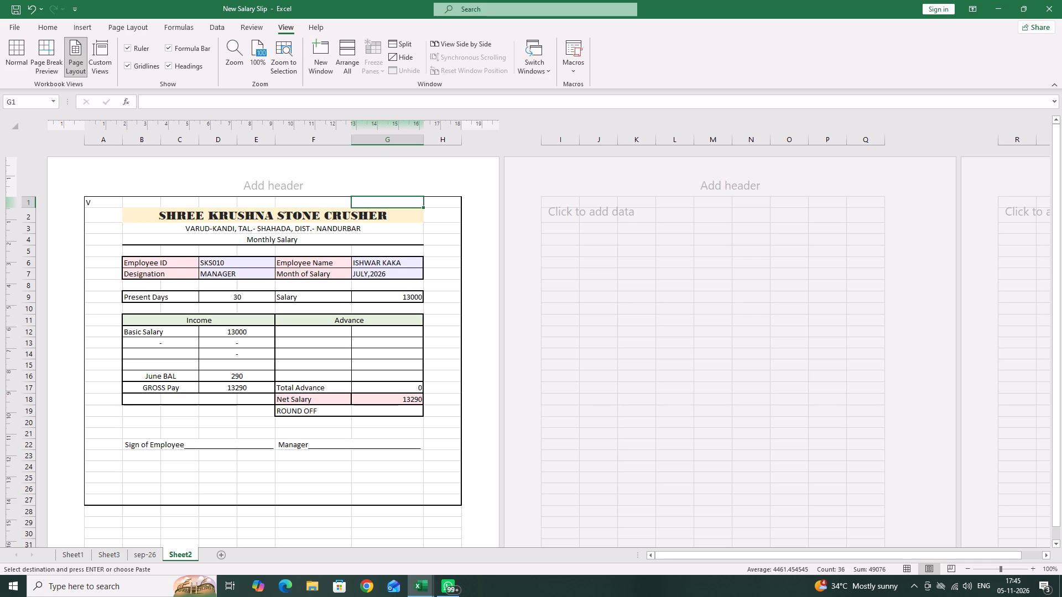
{"action": "scroll", "coordinate": [166, 543], "scroll_direction": "down", "scroll_amount": 2}
{"action": "scroll", "coordinate": [166, 543], "scroll_direction": "up", "scroll_amount": 5}
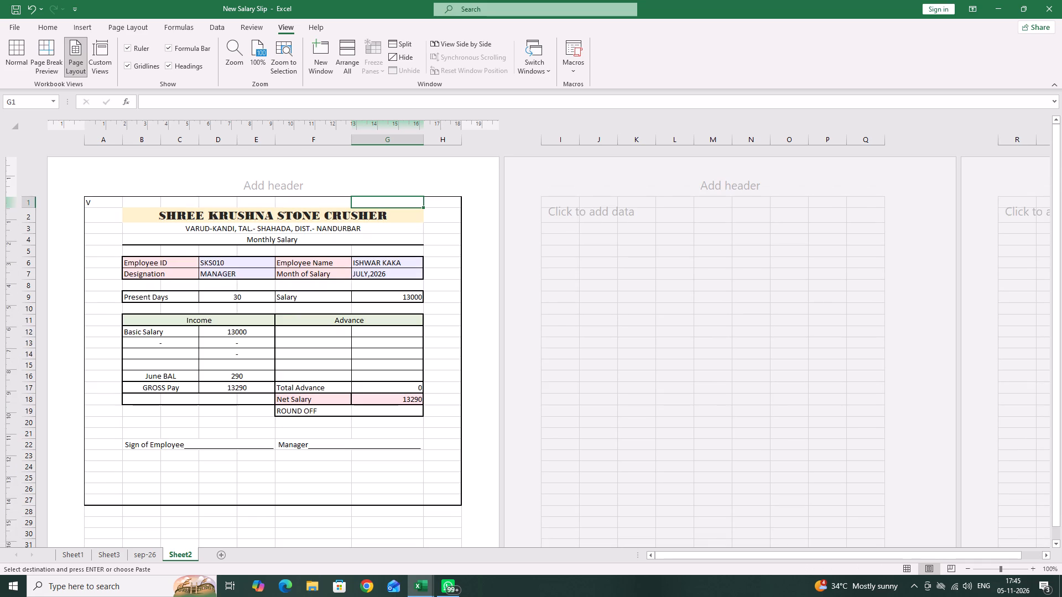
{"action": "left_click_drag", "start_coordinate": [96, 201], "coordinate": [306, 247]}
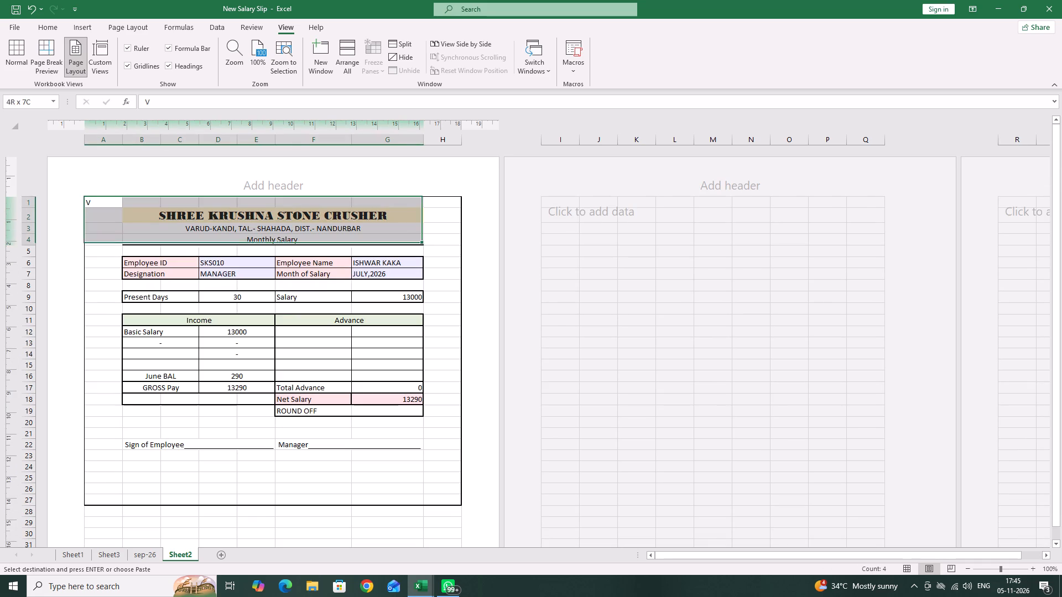
{"action": "left_click_drag", "start_coordinate": [306, 247], "coordinate": [452, 502]}
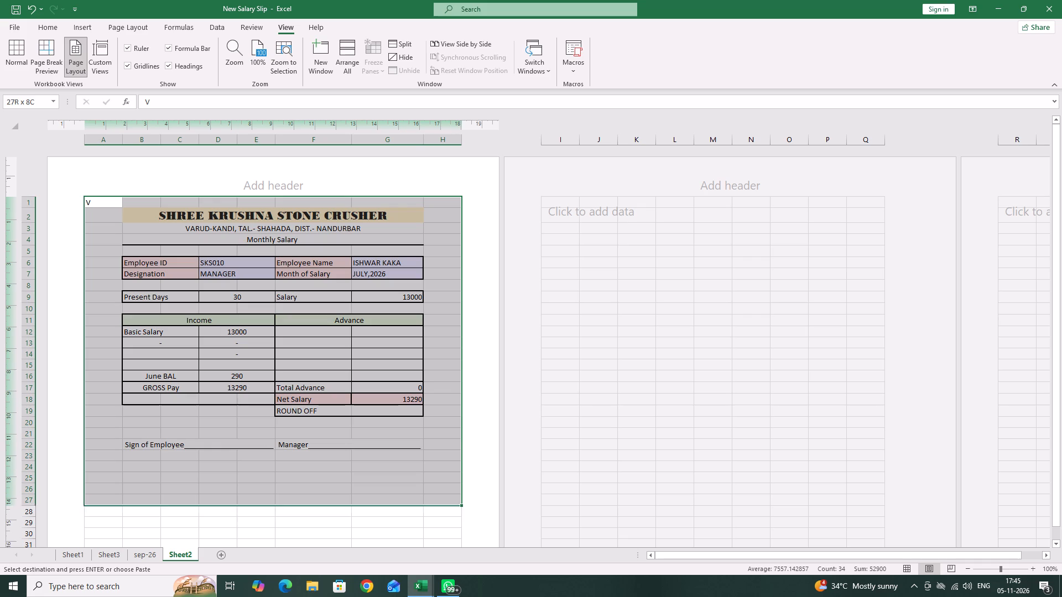
{"action": "left_click_drag", "start_coordinate": [452, 502], "coordinate": [452, 506]}
{"action": "key", "text": "ctrl+v"}
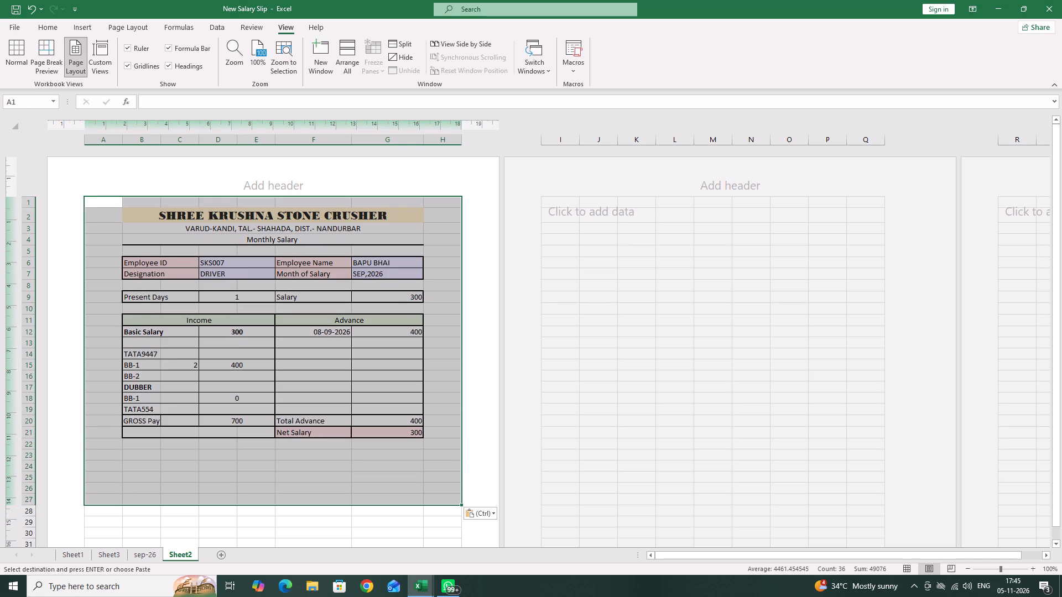
Update the pasted slip with employee name CHANDU and 12 present days.
{"action": "left_click", "coordinate": [244, 276]}
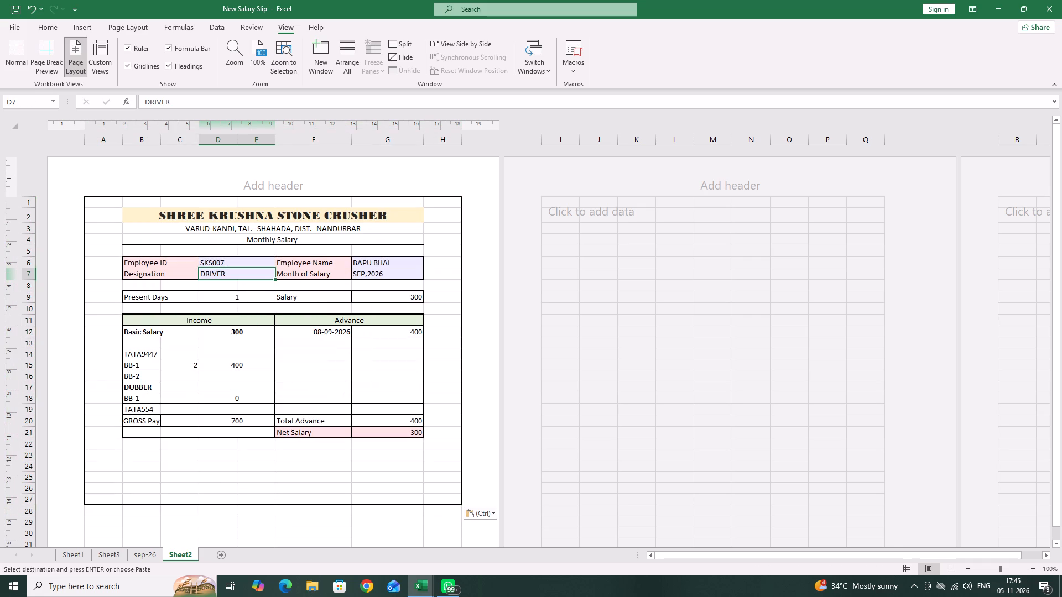
{"action": "left_click", "coordinate": [374, 262]}
{"action": "type", "text": "CHANDU"}
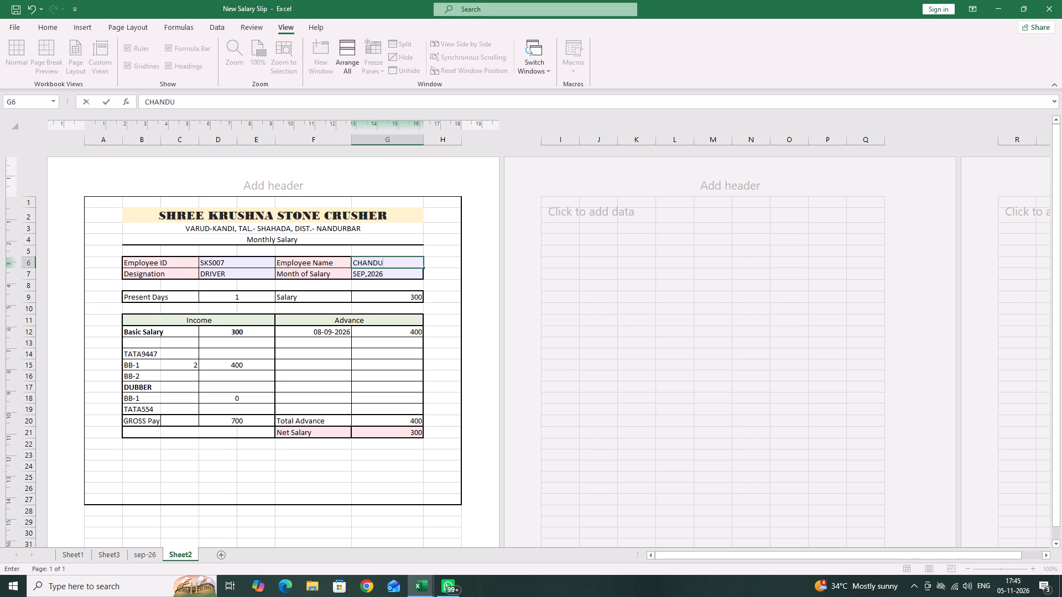
{"action": "left_click", "coordinate": [237, 316]}
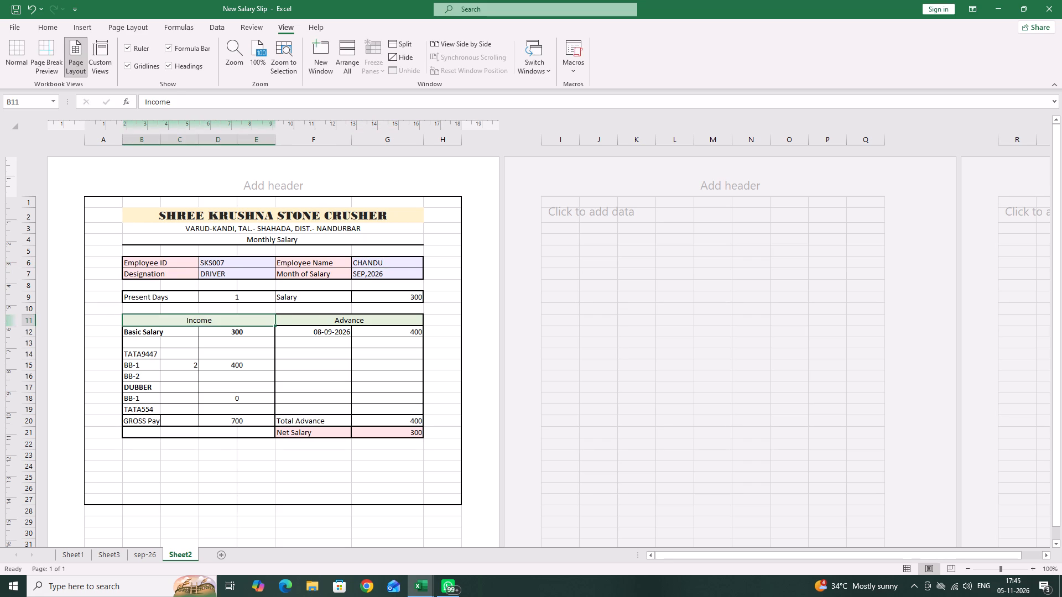
{"action": "left_click", "coordinate": [238, 300]}
{"action": "type", "text": "12"}
{"action": "left_click", "coordinate": [261, 313]}
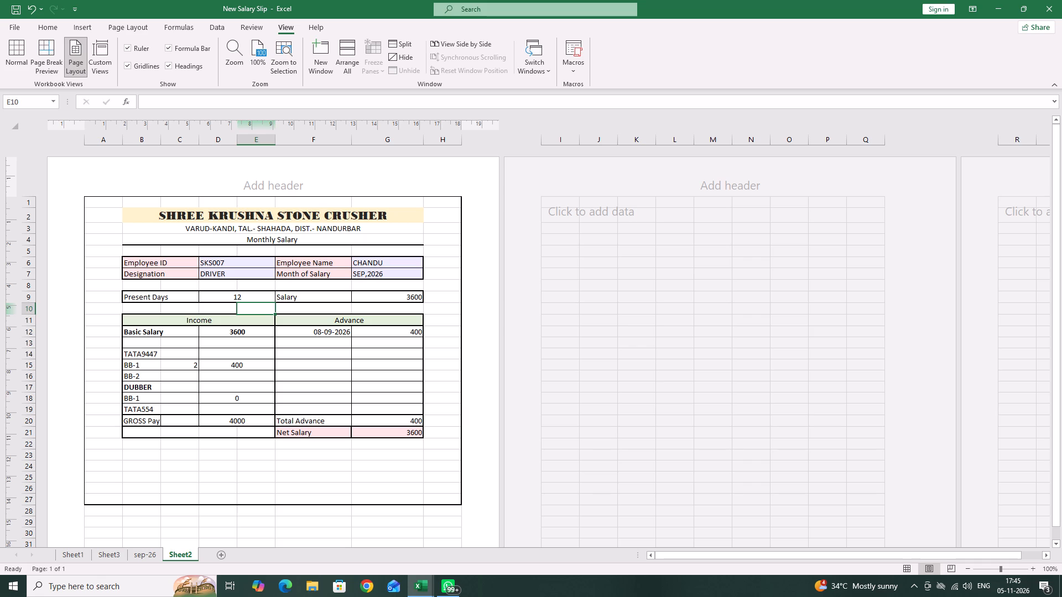
Clear the old vehicle labels, quantities and amounts from the slip's income section, rows 14 to 19, keeping Basic Salary and GROSS Pay.
{"action": "left_click_drag", "start_coordinate": [144, 354], "coordinate": [188, 408]}
{"action": "key", "text": "Delete"}
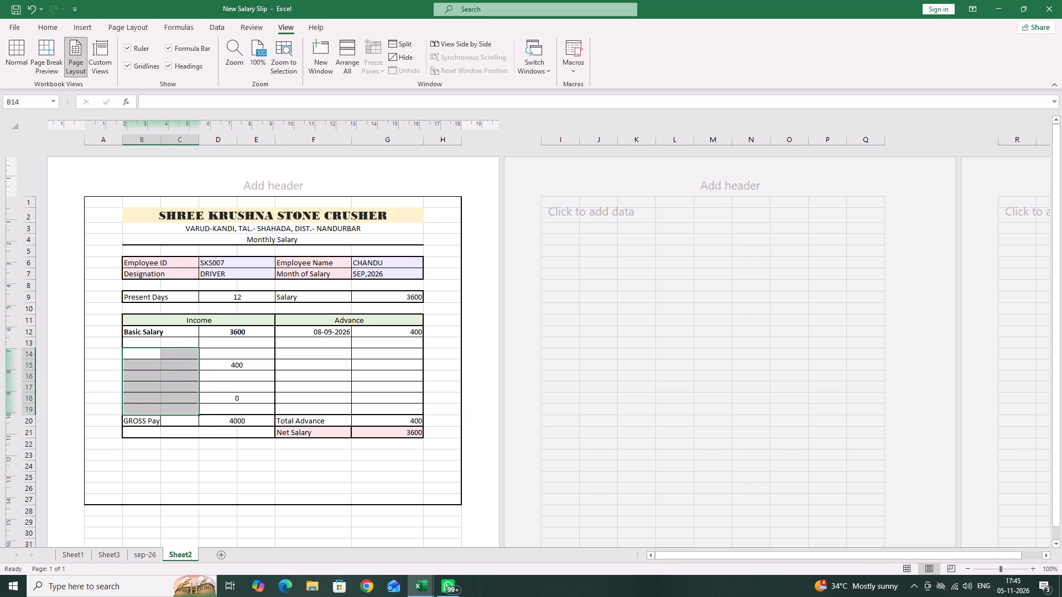
{"action": "left_click", "coordinate": [189, 406]}
{"action": "left_click_drag", "start_coordinate": [226, 363], "coordinate": [231, 402]}
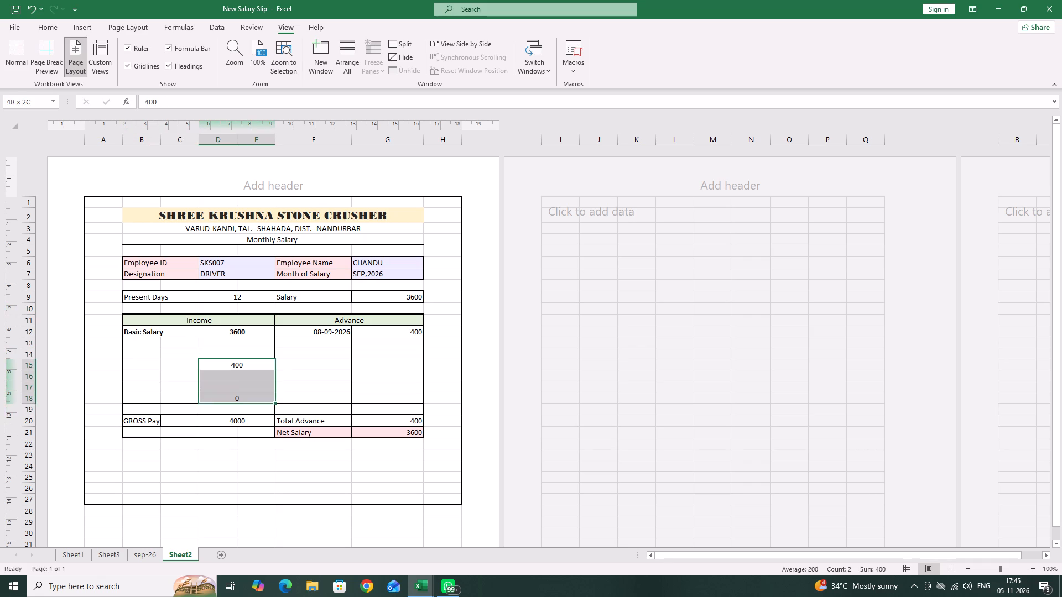
{"action": "left_click_drag", "start_coordinate": [231, 402], "coordinate": [231, 404]}
{"action": "key", "text": "Delete"}
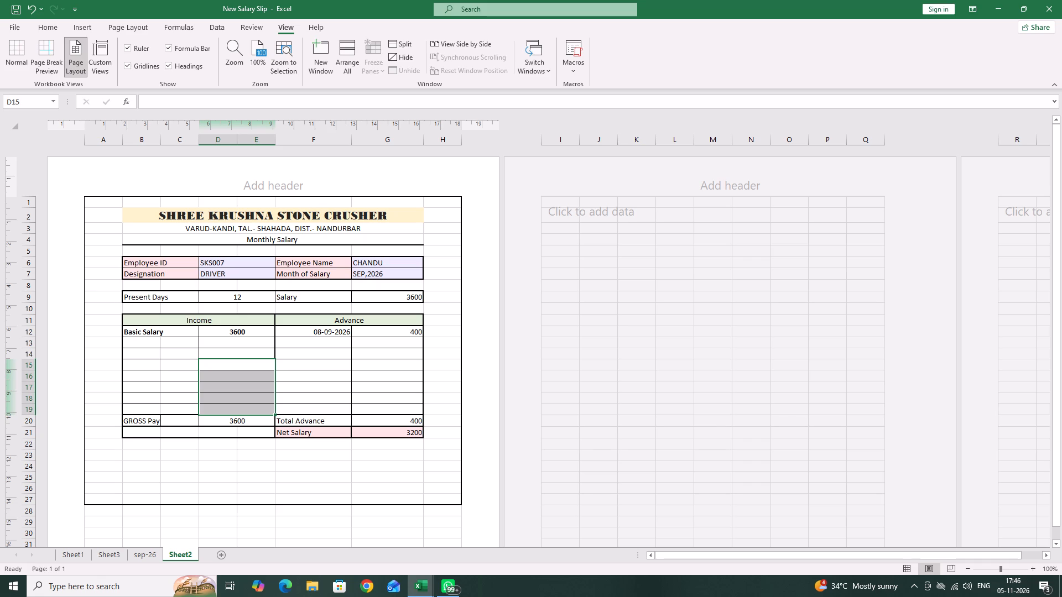
Enter DUBBER as the income label in cell B14.
{"action": "left_click", "coordinate": [147, 355]}
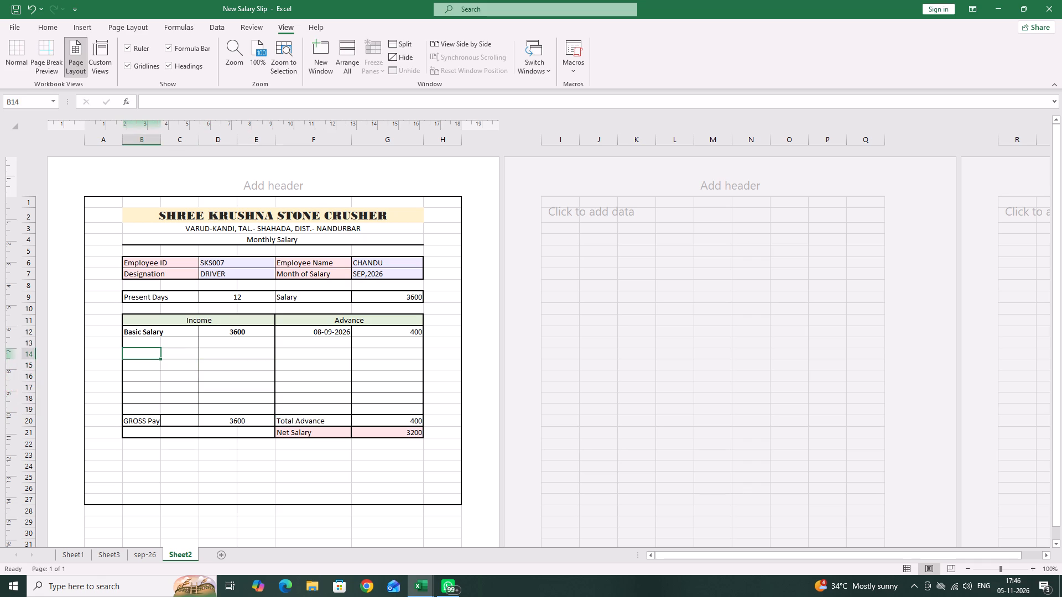
{"action": "type", "text": "DU"}
{"action": "type", "text": "BBER"}
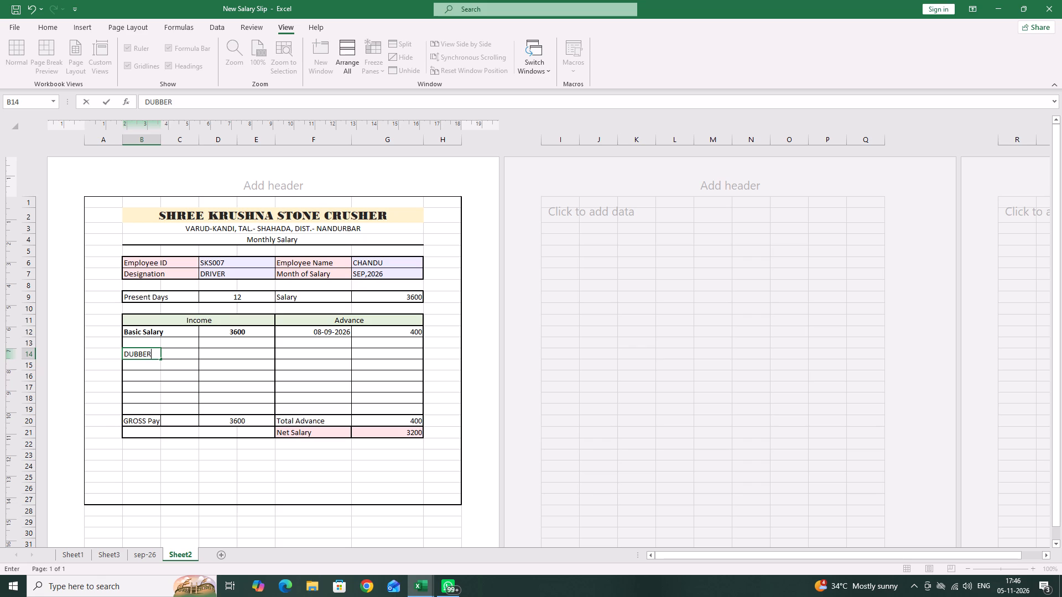
{"action": "key", "text": "Tab"}
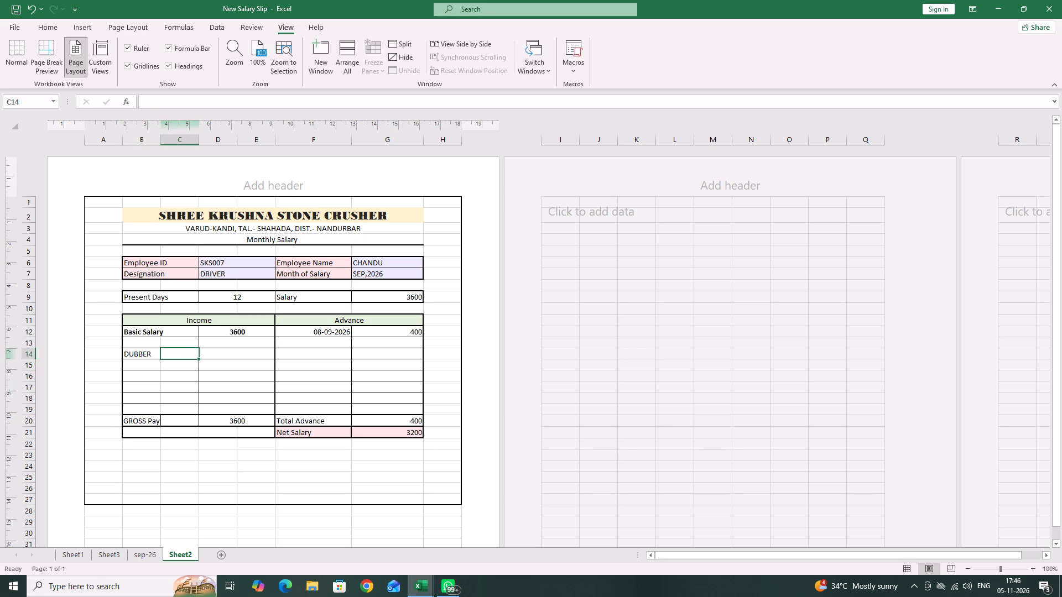
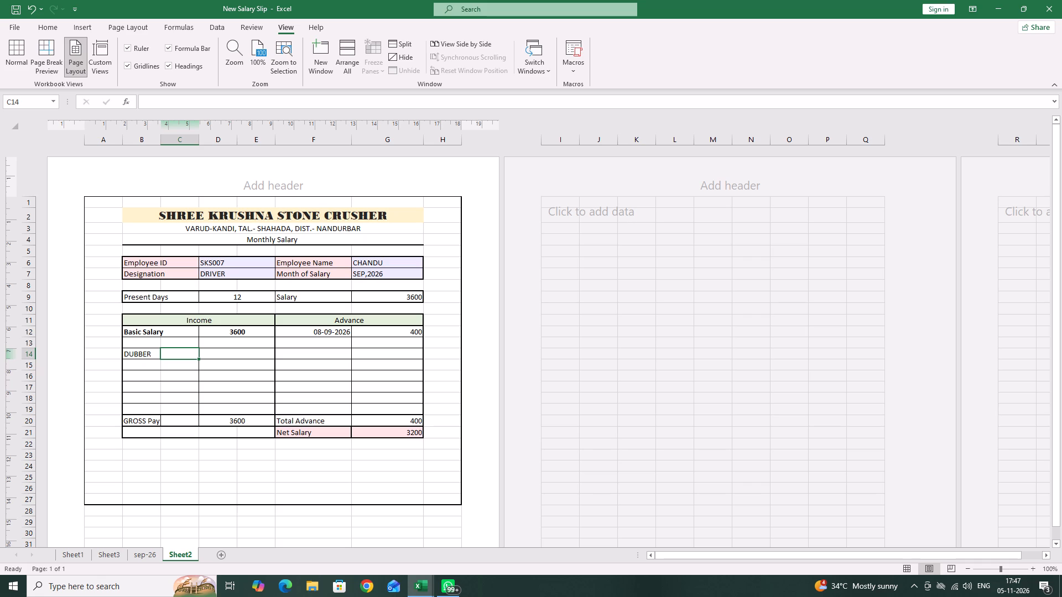
Make the DUBBER income label in cell B14 bold.
{"action": "left_click", "coordinate": [151, 353]}
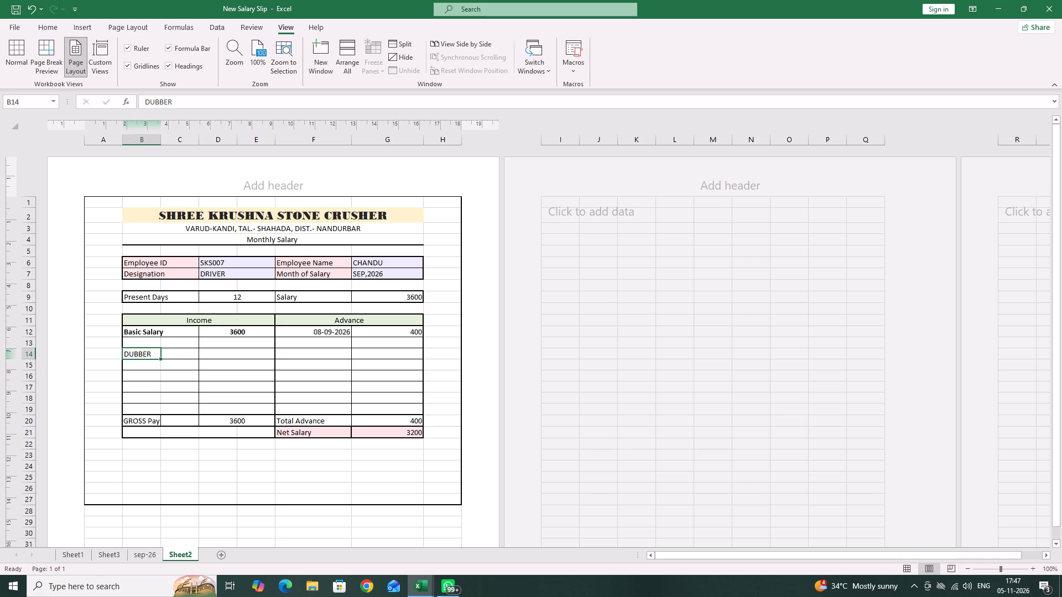
{"action": "left_click", "coordinate": [49, 28]}
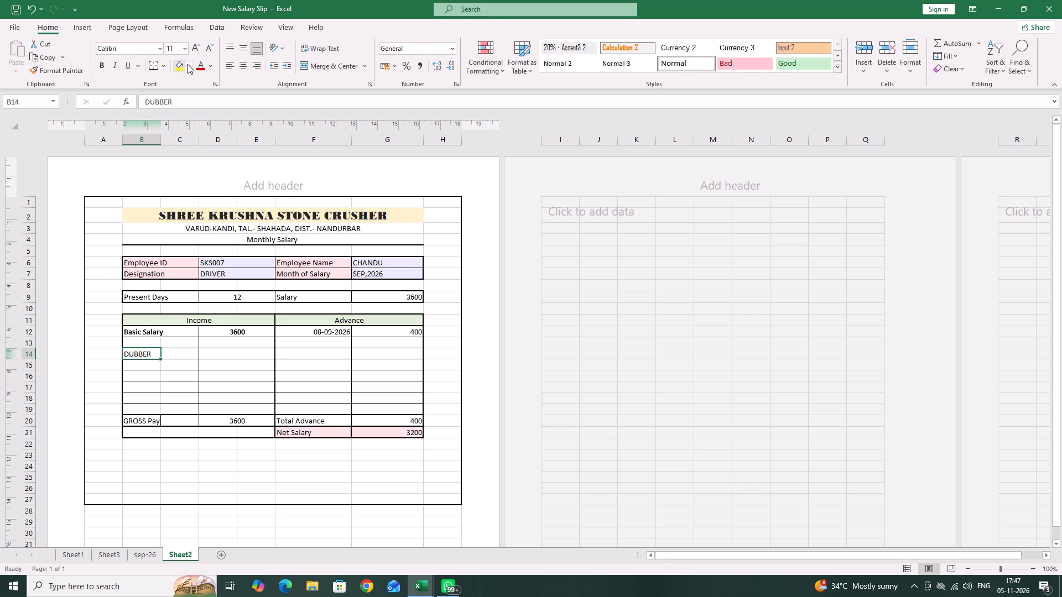
{"action": "left_click", "coordinate": [102, 67]}
Rename the Sheet2 worksheet as OCT-26.
{"action": "left_click", "coordinate": [183, 557]}
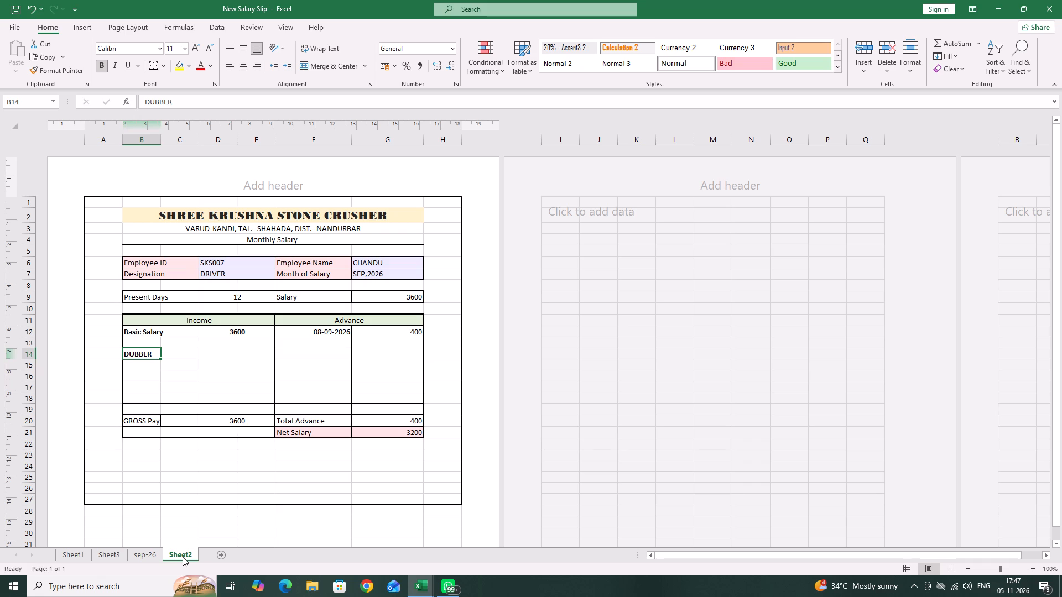
{"action": "key", "text": "o"}
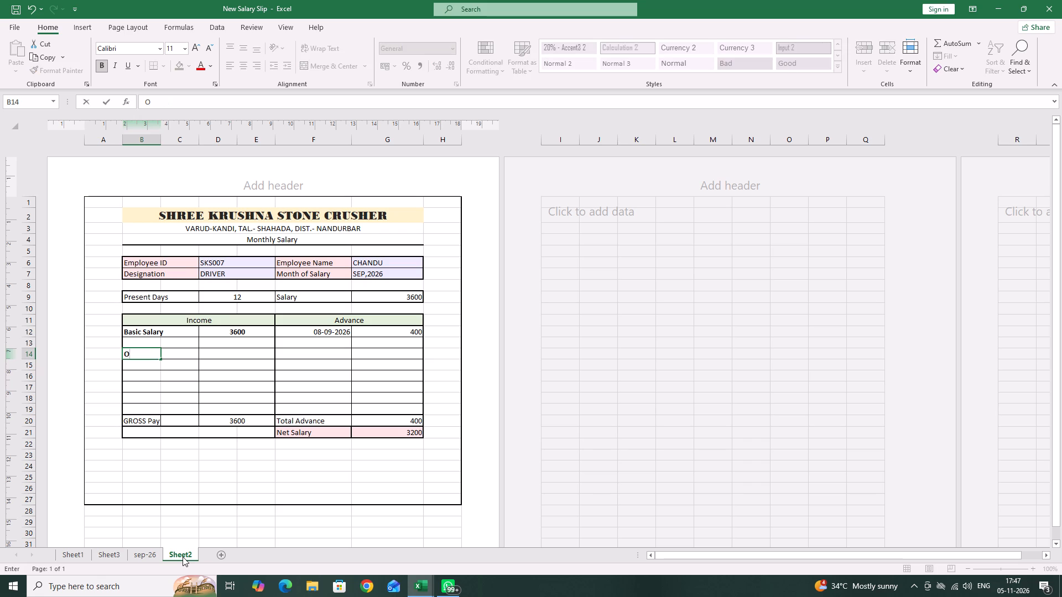
{"action": "key", "text": "Escape"}
{"action": "key", "text": "Escape"}
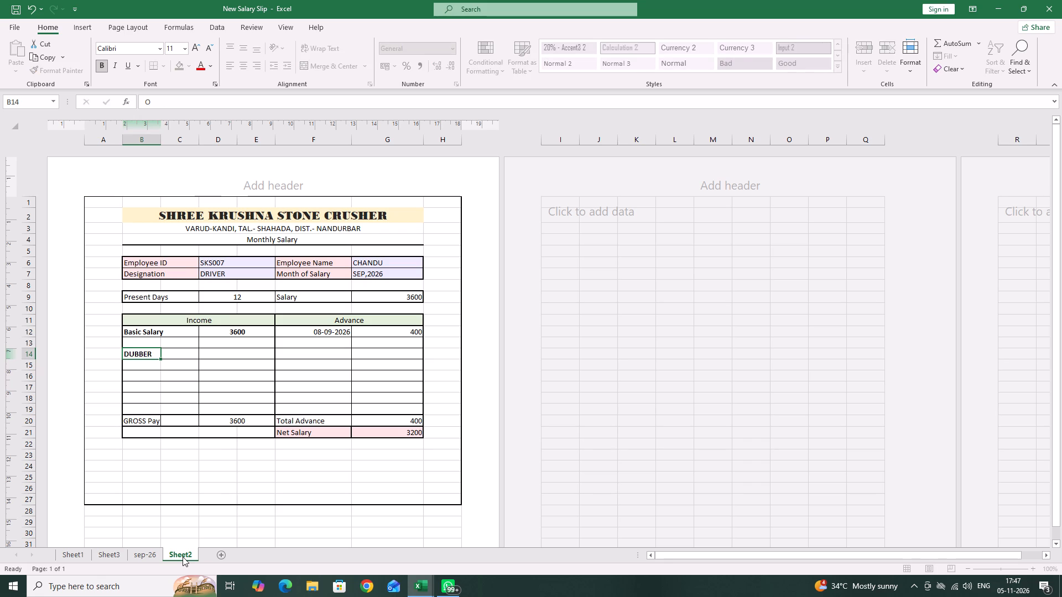
{"action": "double_click", "coordinate": [183, 557]}
{"action": "type", "text": "ODCT"}
{"action": "key", "text": "BackSpace"}
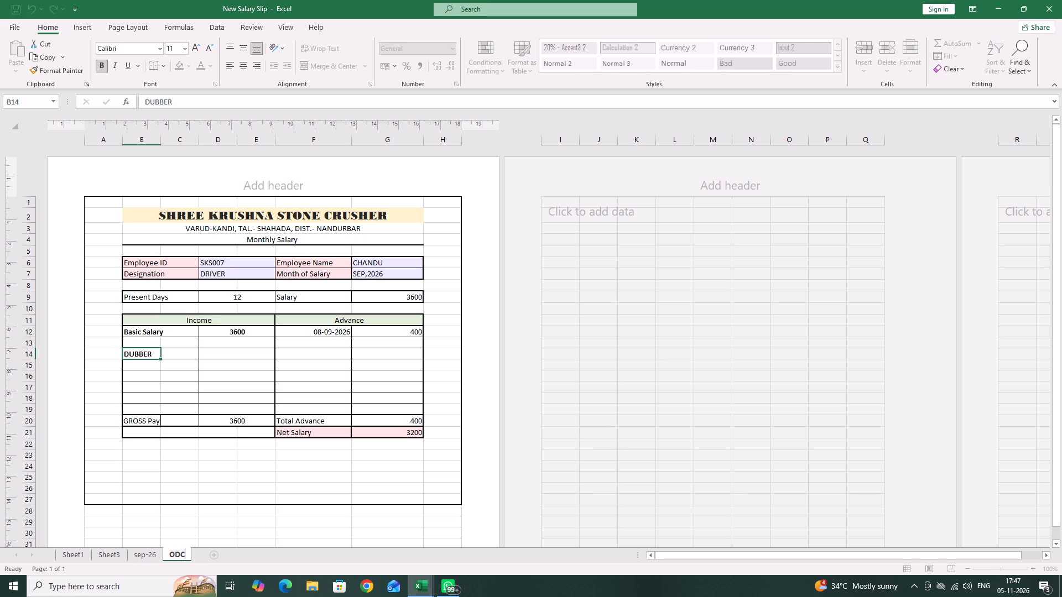
{"action": "key", "text": "BackSpace"}
{"action": "key", "text": "BackSpace"}
{"action": "key", "text": "BackSpace"}
{"action": "key", "text": "BackSpace"}
{"action": "type", "text": "OCT"}
{"action": "scroll", "coordinate": [183, 557], "scroll_direction": "up", "scroll_amount": 1}
{"action": "key", "text": "minus"}
{"action": "type", "text": "26"}
{"action": "key", "text": "Return"}
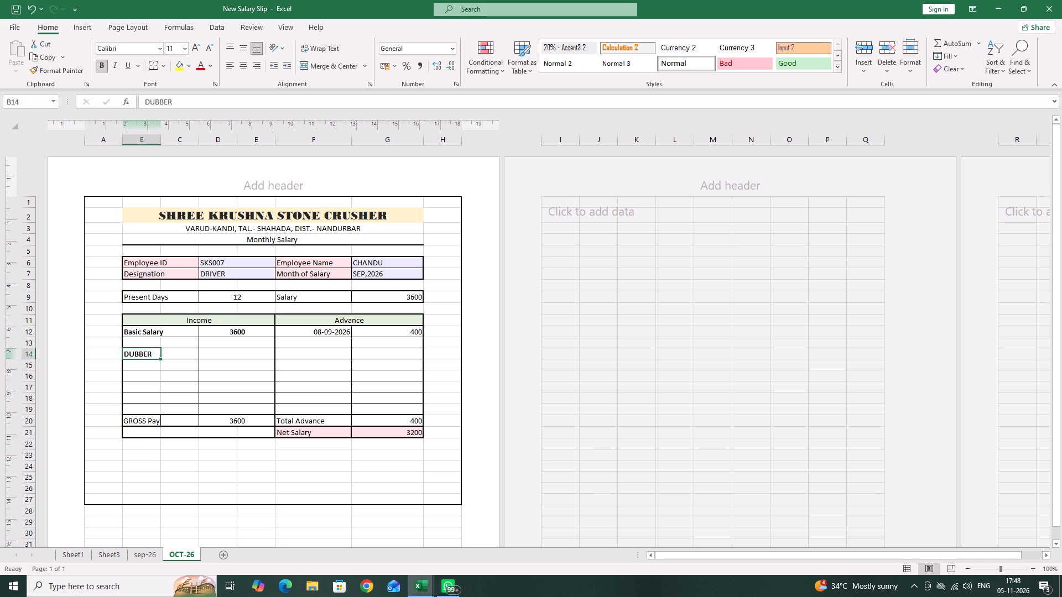
Select the empty quantity cell C14 beside the DUBBER label for entry.
{"action": "left_click", "coordinate": [213, 358]}
{"action": "left_click", "coordinate": [191, 355]}
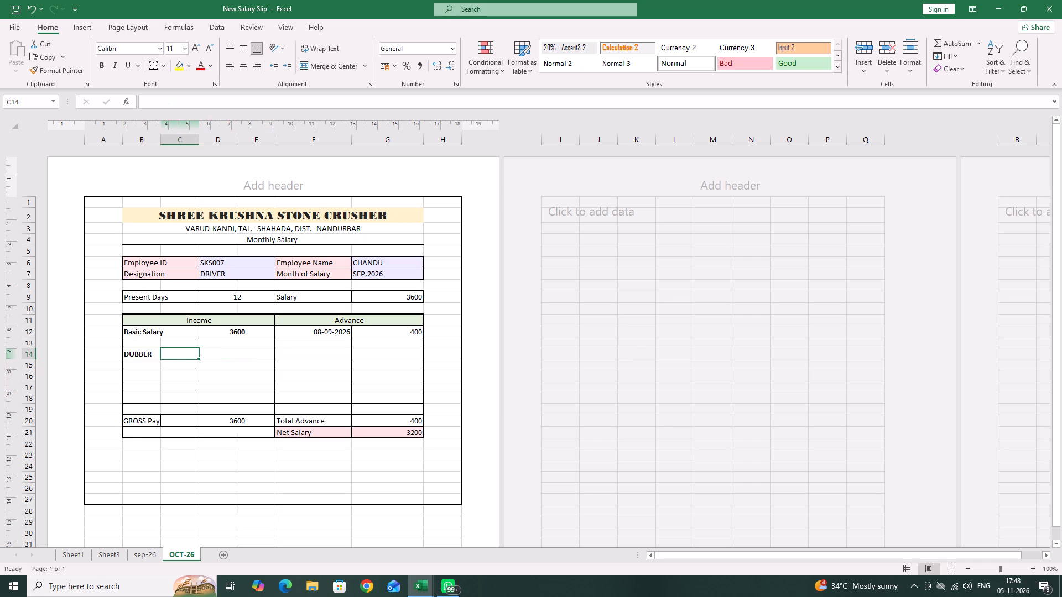
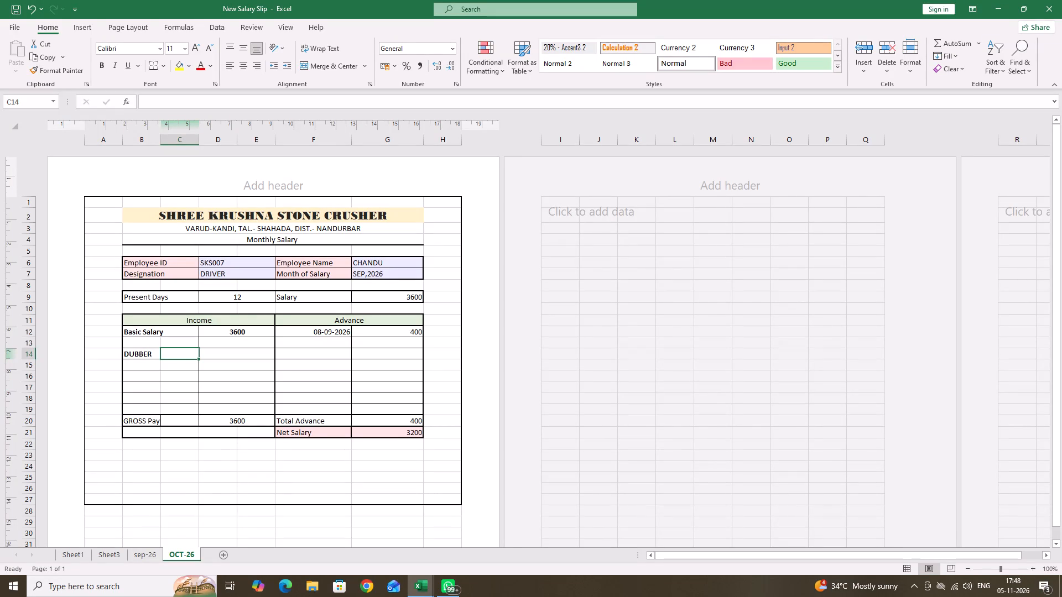
Enter 98 as the DUBBER quantity in C14 and calculate its amount in D14 with the formula =C14*40.
{"action": "type", "text": "98"}
{"action": "key", "text": "Tab"}
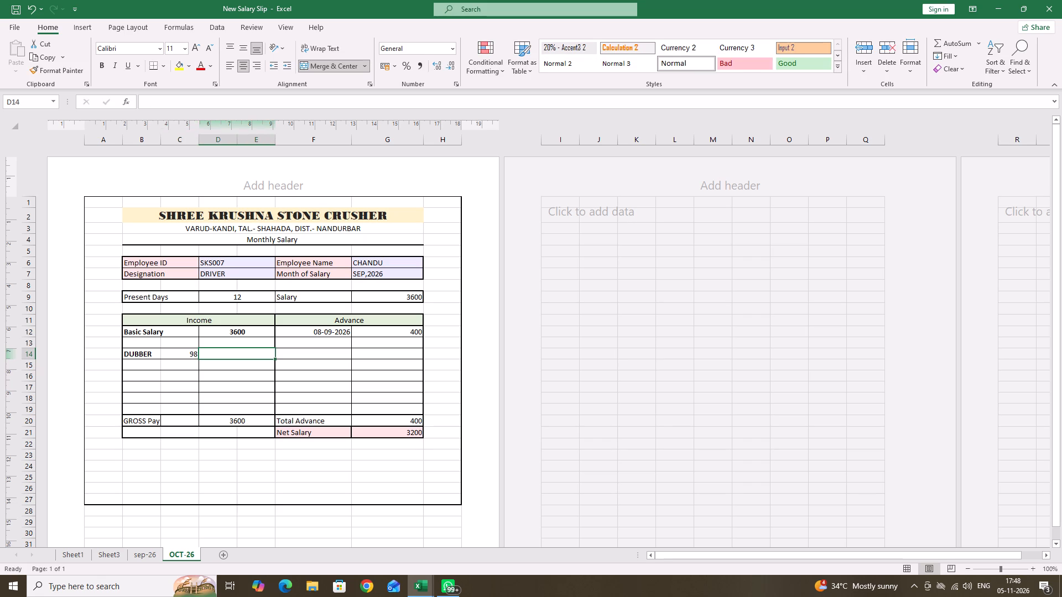
{"action": "key", "text": "equal"}
{"action": "key", "text": "Left"}
{"action": "key", "text": "Down"}
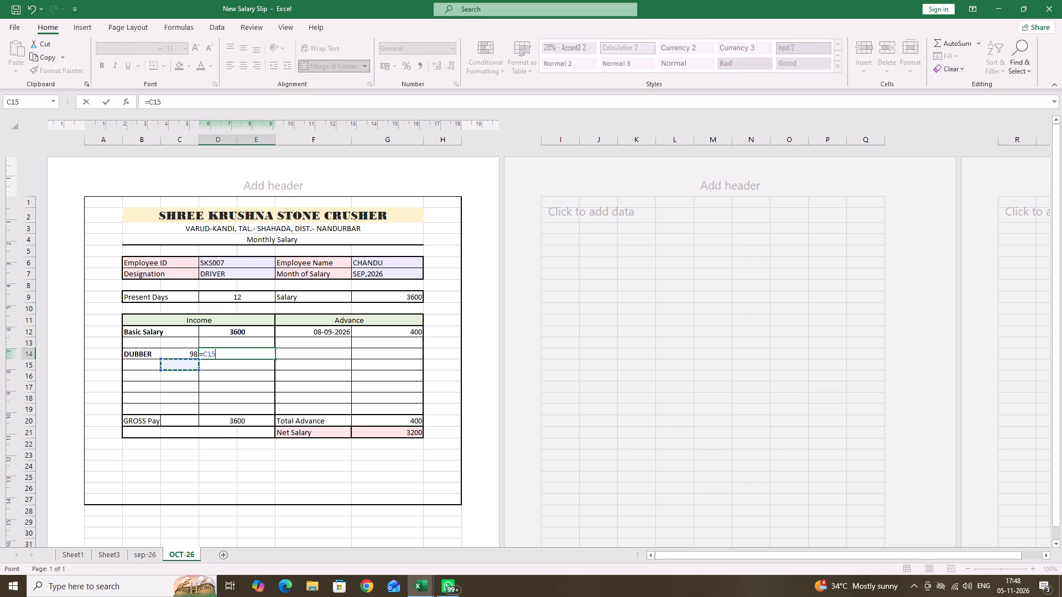
{"action": "key", "text": "Up"}
{"action": "key", "text": "asterisk"}
{"action": "type", "text": "40"}
{"action": "key", "text": "Return"}
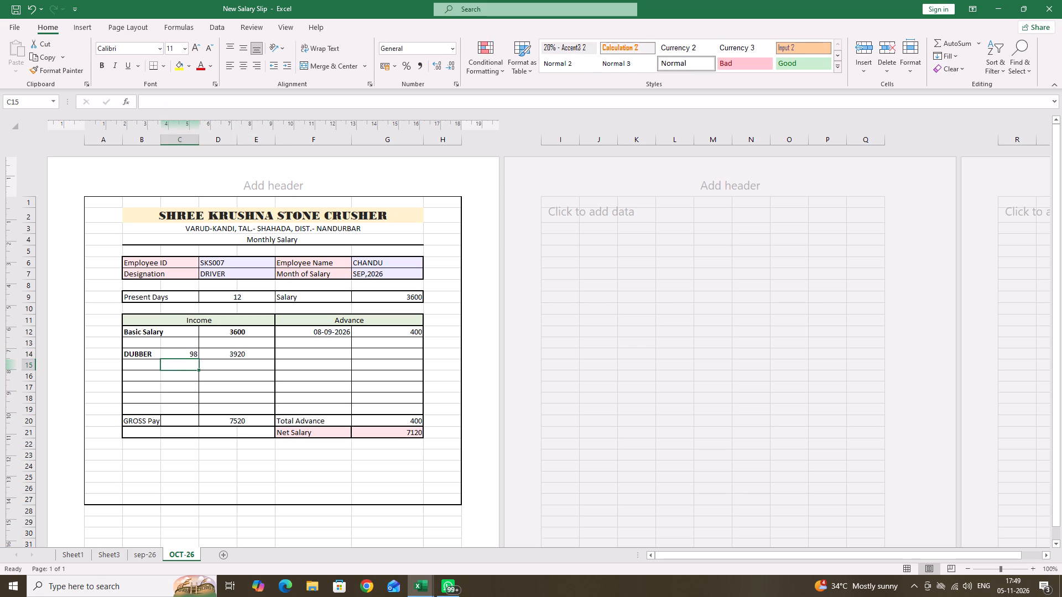
Clear the old advance date and amount from cells F12:G12.
{"action": "left_click", "coordinate": [310, 336]}
{"action": "left_click_drag", "start_coordinate": [322, 329], "coordinate": [330, 331]}
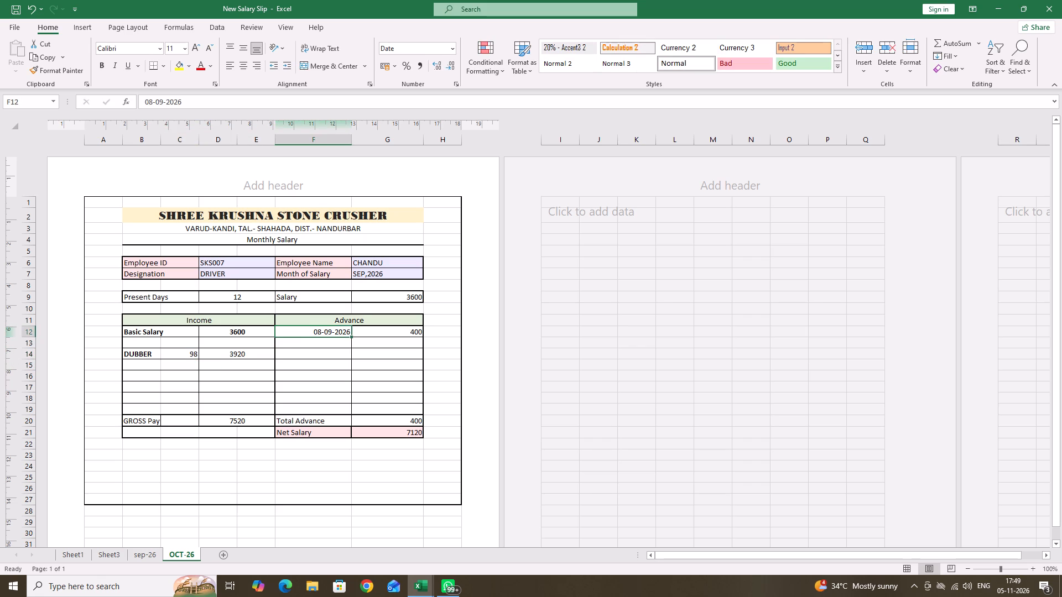
{"action": "left_click_drag", "start_coordinate": [330, 331], "coordinate": [381, 331]}
{"action": "key", "text": "Delete"}
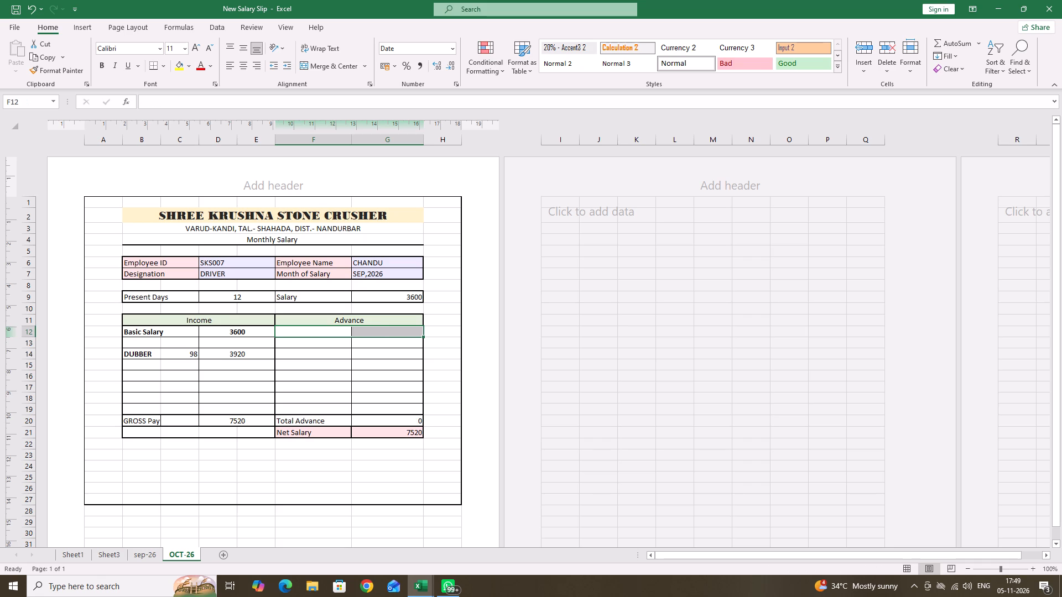
Replace the last two digits of the Employee ID in cell D6 with the employee's own.
{"action": "double_click", "coordinate": [240, 260]}
{"action": "key", "text": "BackSpace"}
{"action": "key", "text": "BackSpace"}
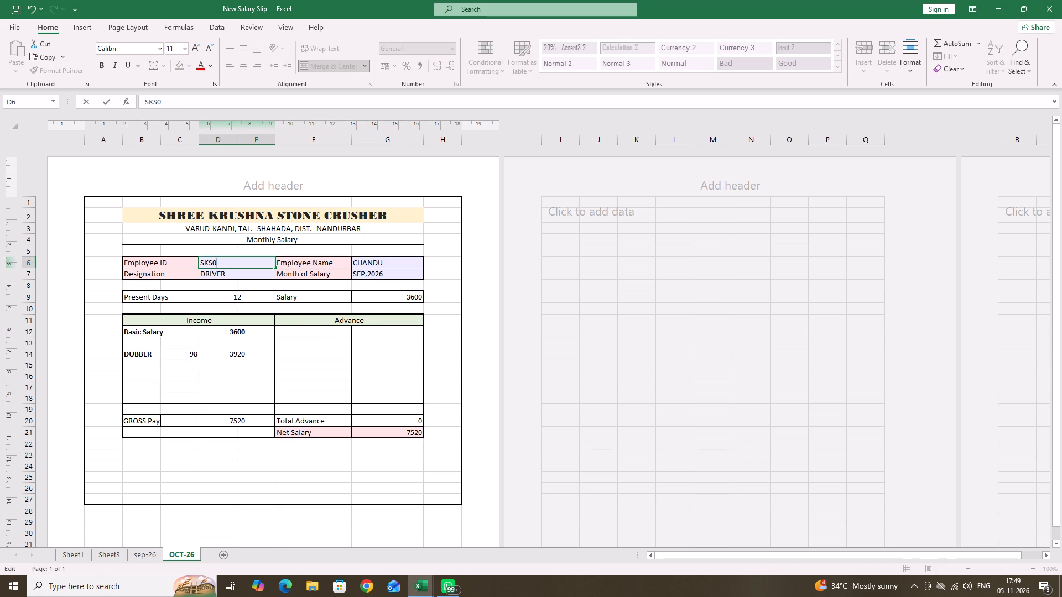
{"action": "type", "text": "11"}
{"action": "key", "text": "Return"}
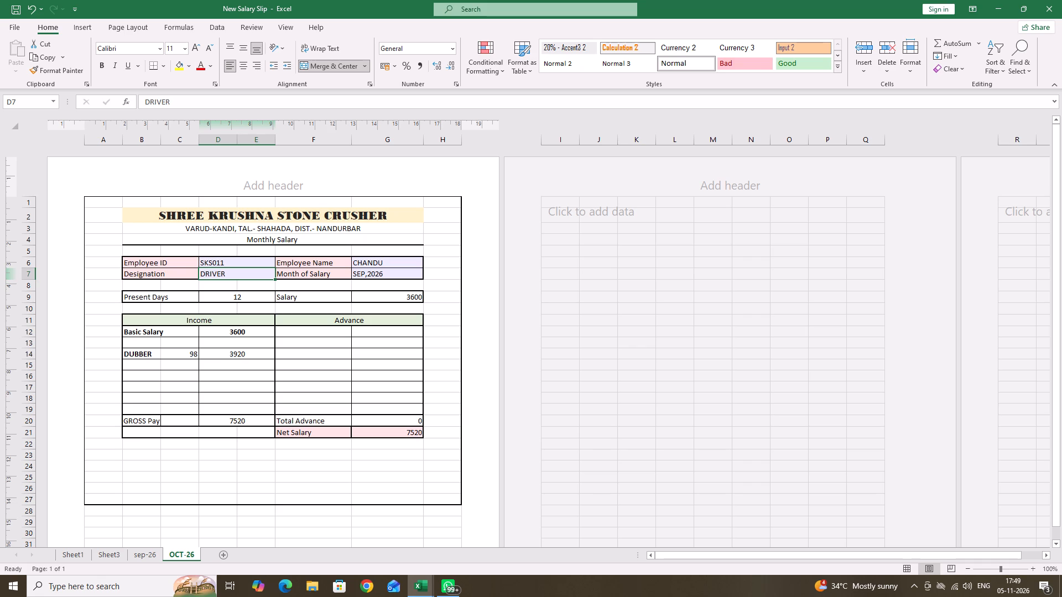
Record two advances of 500 each in rows 12 and 13, dated 21-10-2026 and 23-10-2026.
{"action": "left_click", "coordinate": [328, 333]}
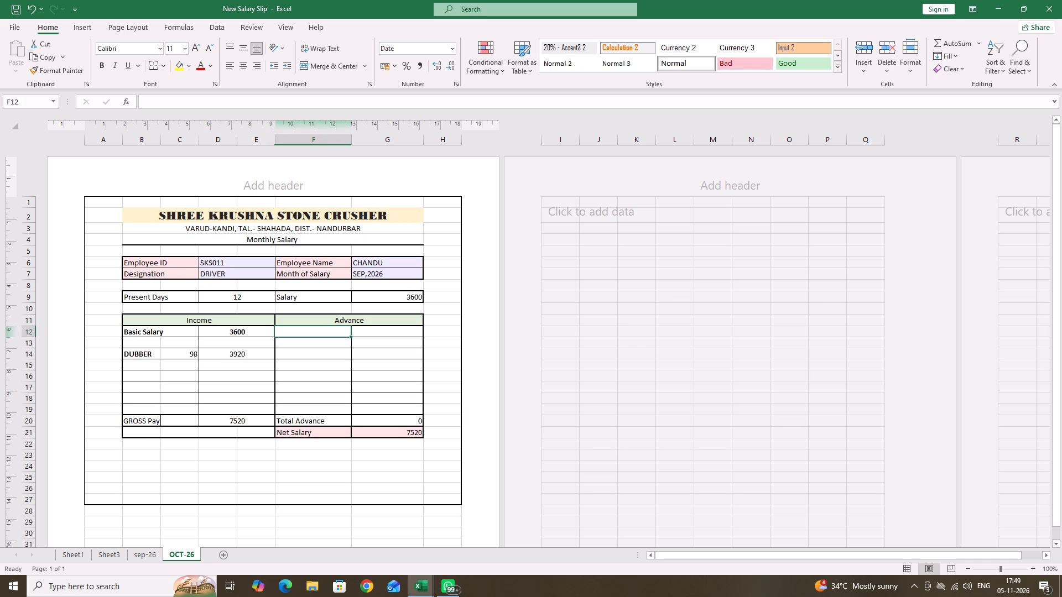
{"action": "type", "text": "21/00"}
{"action": "key", "text": "BackSpace"}
{"action": "key", "text": "BackSpace"}
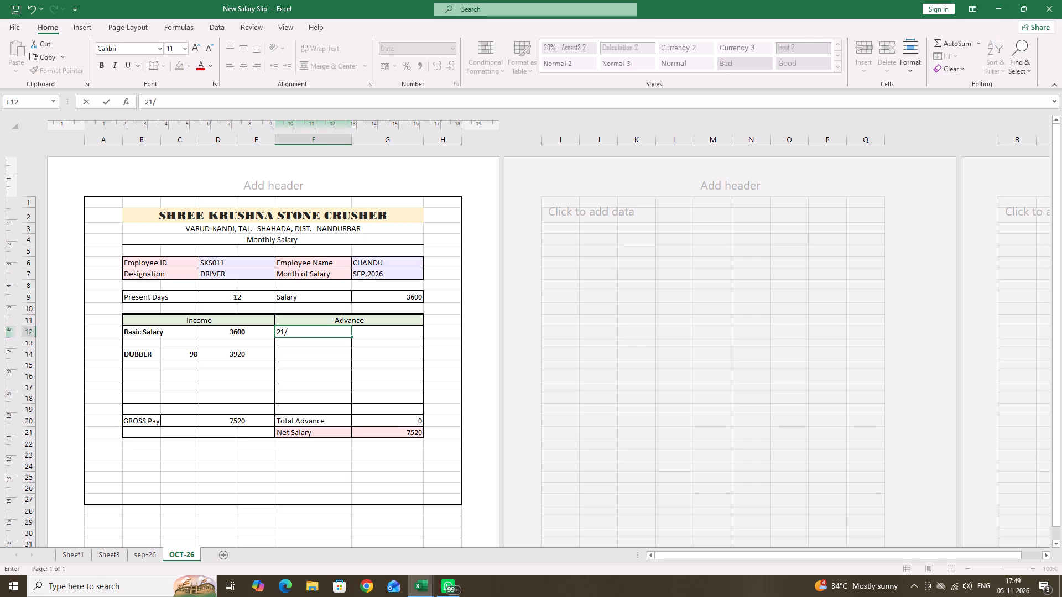
{"action": "type", "text": "10/26"}
{"action": "key", "text": "Tab"}
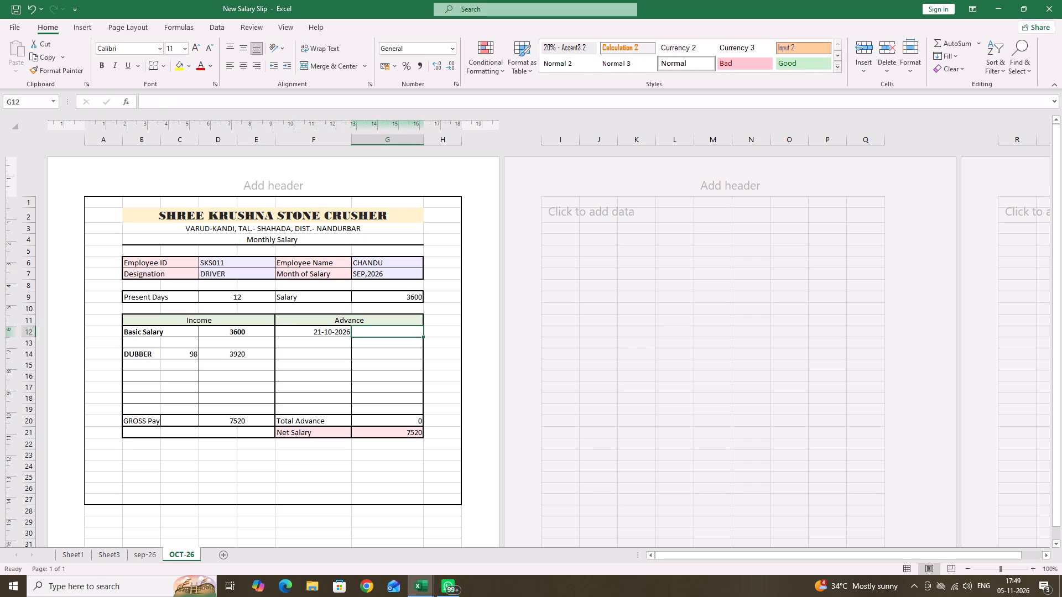
{"action": "key", "text": "5"}
{"action": "type", "text": "00"}
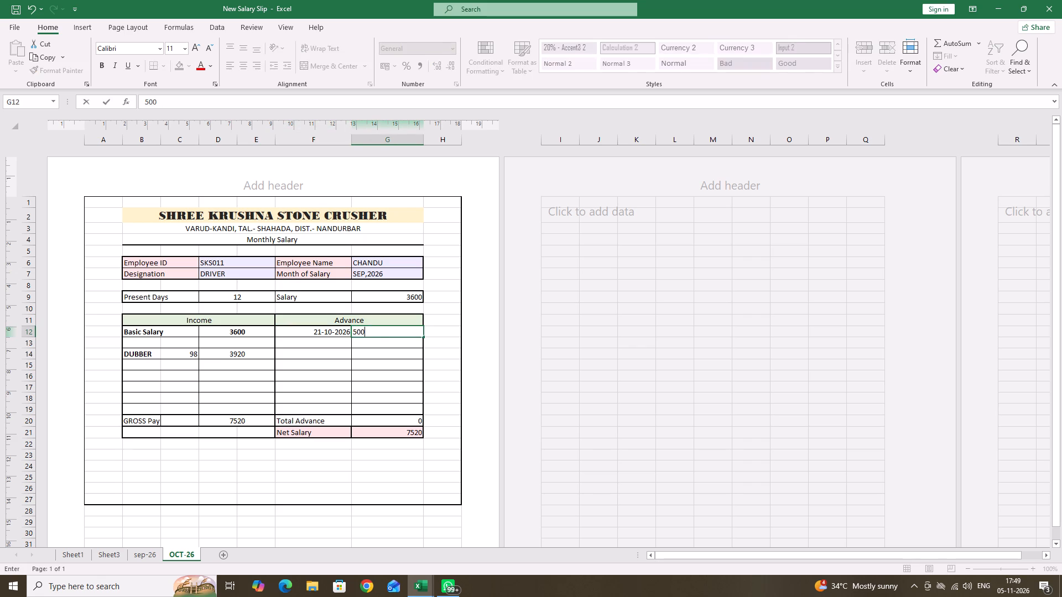
{"action": "key", "text": "Return"}
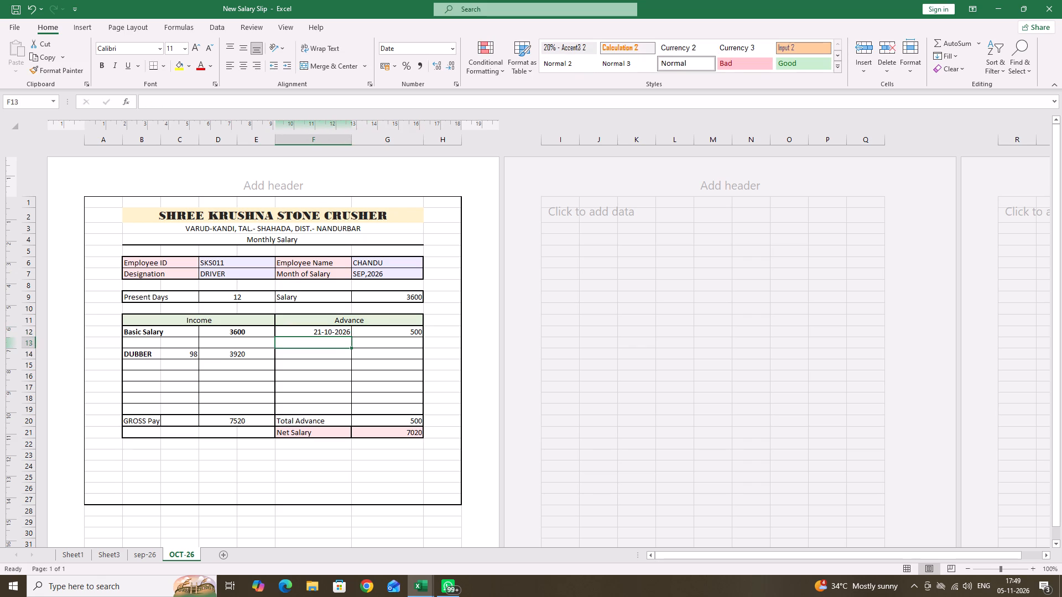
{"action": "type", "text": "23/10/26"}
{"action": "key", "text": "Tab"}
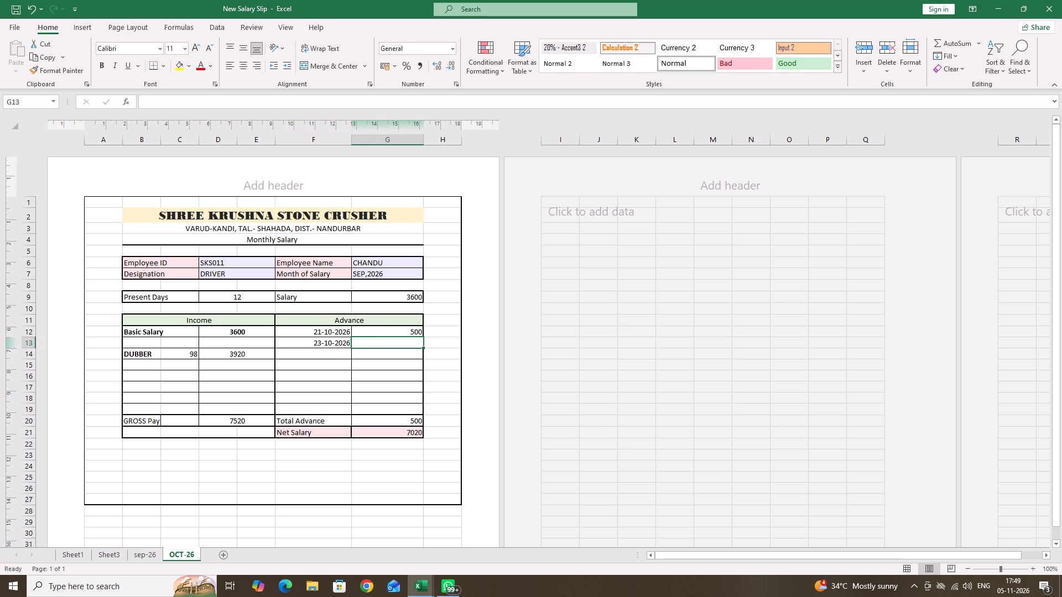
{"action": "type", "text": "500"}
{"action": "key", "text": "Return"}
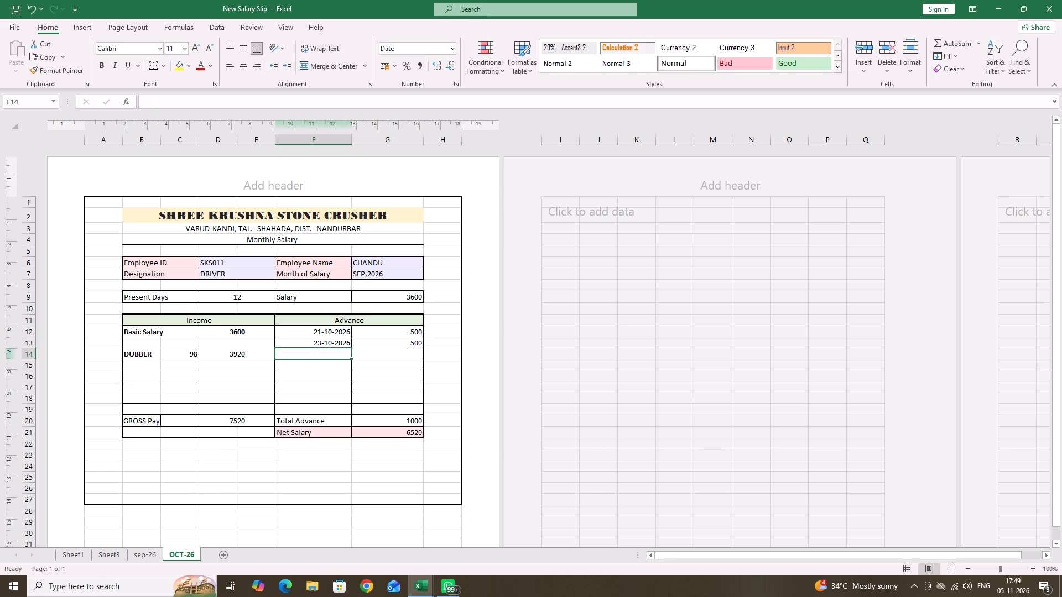
Record advances of 2000 dated 27-10-2026 in row 14 and 500 dated 31-10-2026 in row 15.
{"action": "type", "text": "27/10/26"}
{"action": "key", "text": "Tab"}
{"action": "type", "text": "2000"}
{"action": "key", "text": "Return"}
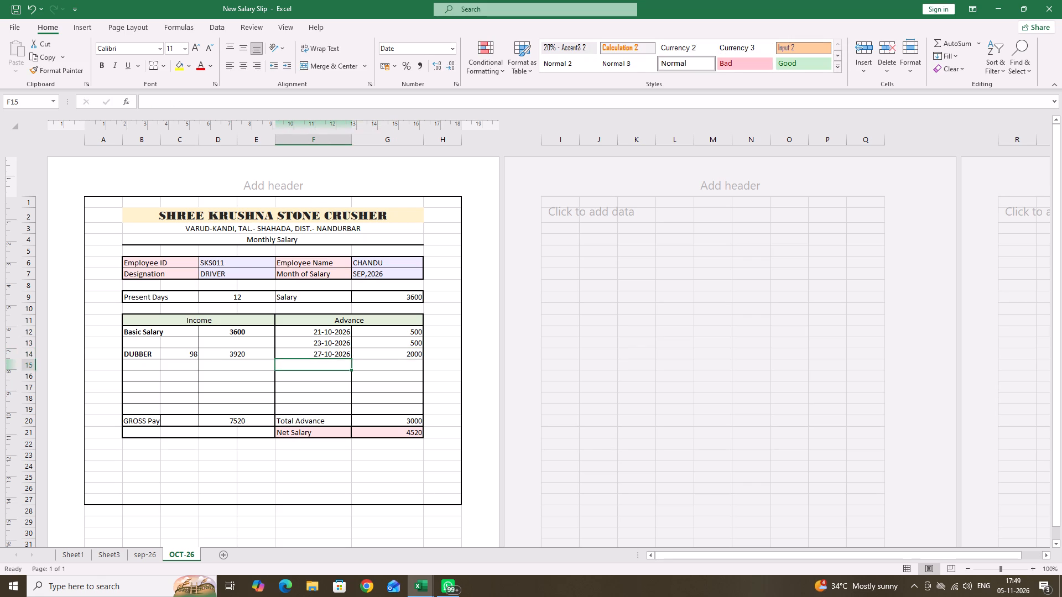
{"action": "type", "text": "31/10/26"}
{"action": "key", "text": "Tab"}
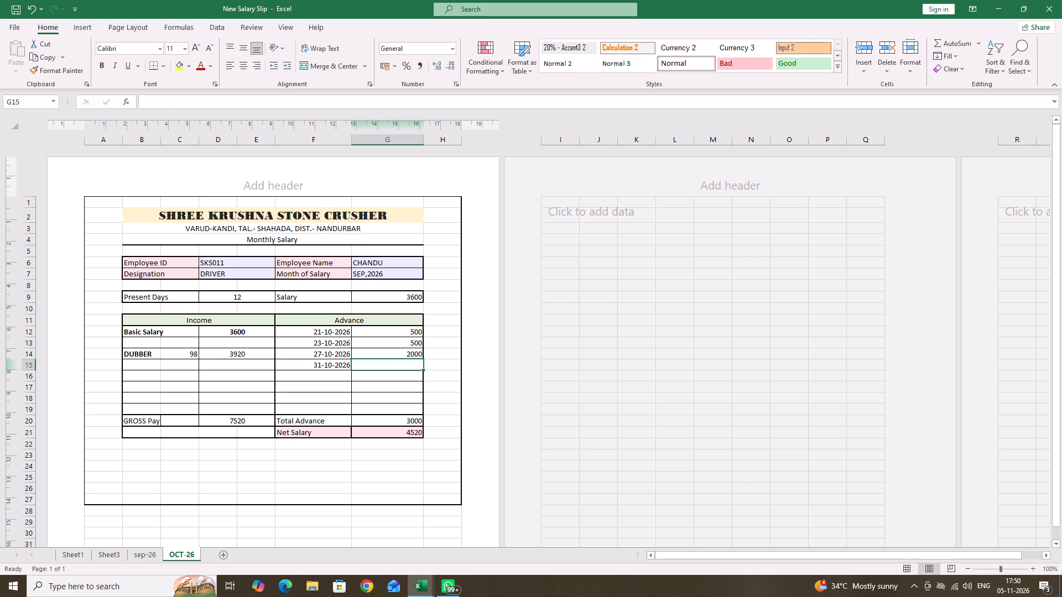
{"action": "key", "text": "5"}
{"action": "type", "text": "00"}
{"action": "key", "text": "Return"}
Record an advance of 3000 dated 03-11-2026 in row 16.
{"action": "type", "text": "03/11/26"}
{"action": "key", "text": "Tab"}
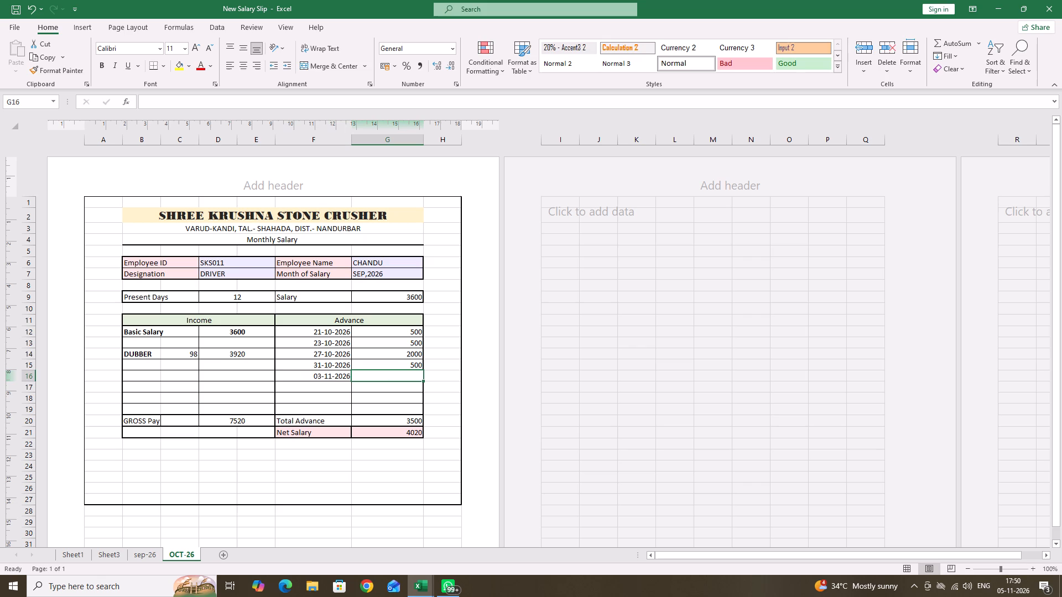
{"action": "type", "text": "3000"}
{"action": "key", "text": "Return"}
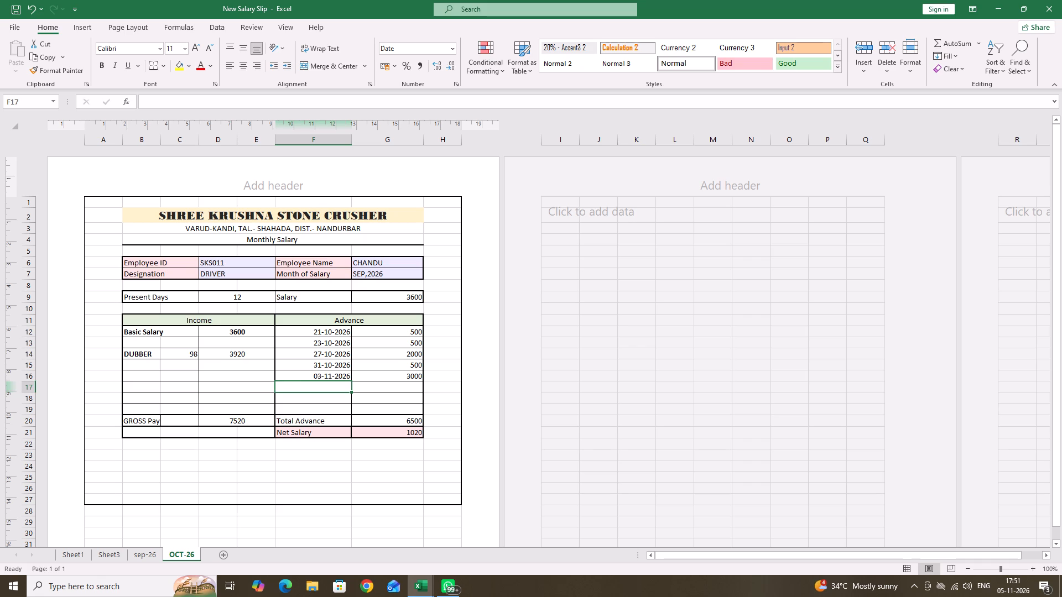
Set the 03-11-2026 advance amount in cell G16 to 2000.
{"action": "left_click", "coordinate": [393, 377]}
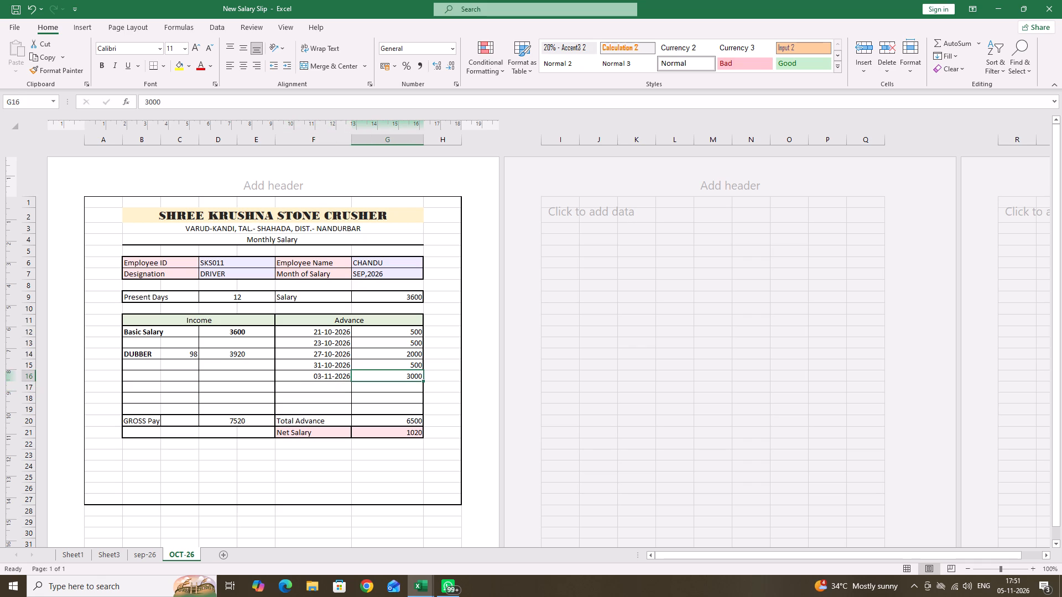
{"action": "type", "text": "2000"}
{"action": "key", "text": "Return"}
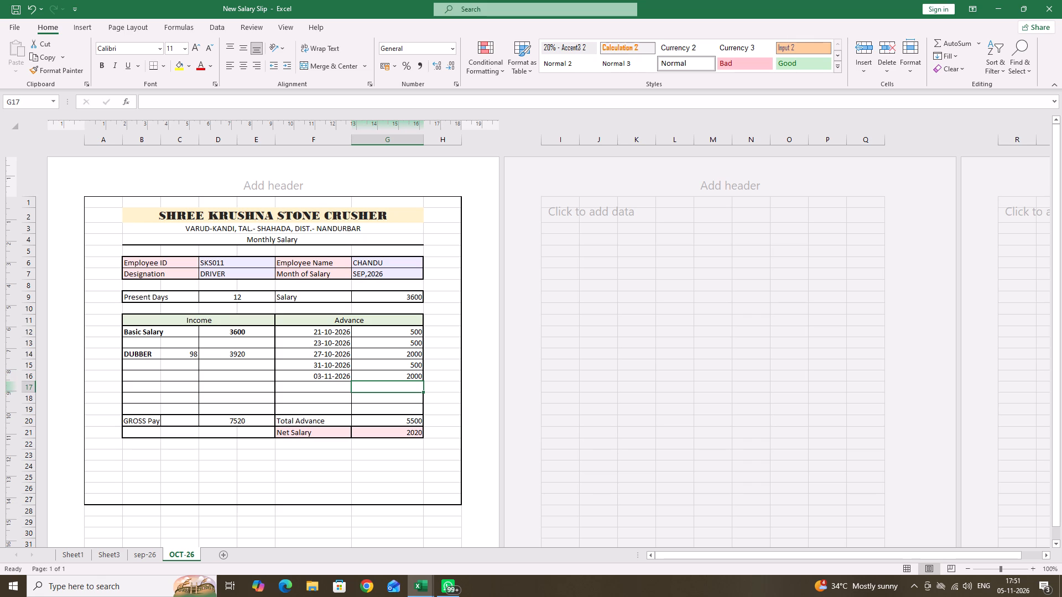
Record an advance of 2000 dated 05-11-2026 in row 17.
{"action": "left_click", "coordinate": [337, 387]}
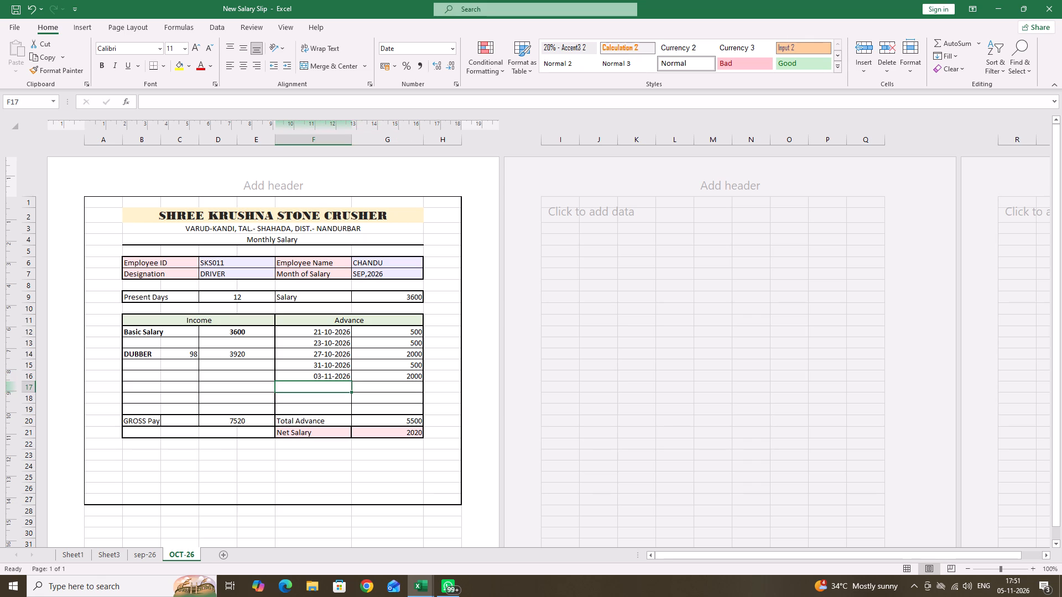
{"action": "key", "text": "ctrl+semicolon"}
{"action": "key", "text": "grave"}
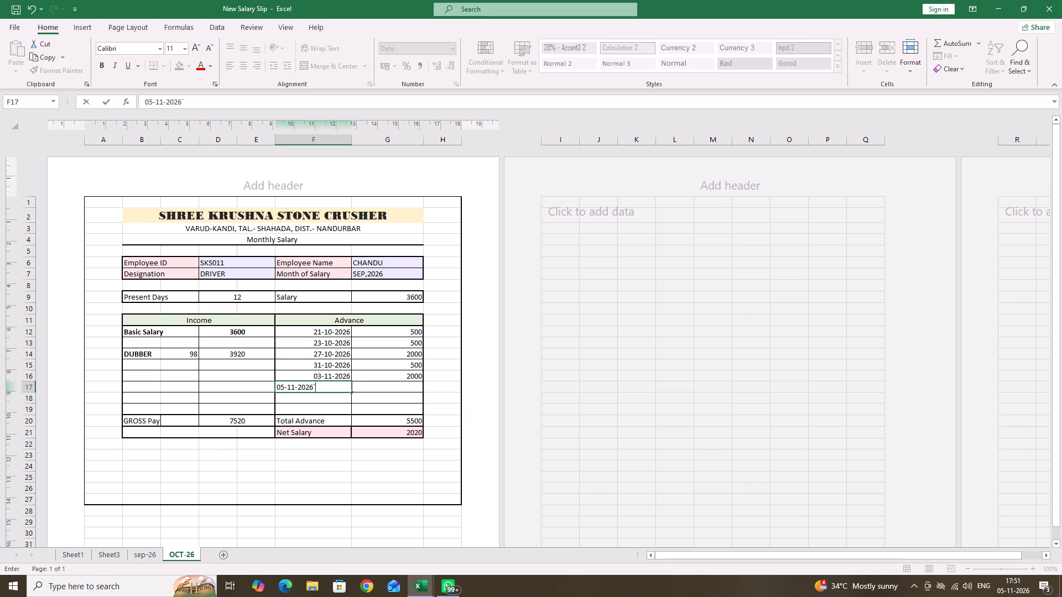
{"action": "key", "text": "BackSpace"}
{"action": "key", "text": "Tab"}
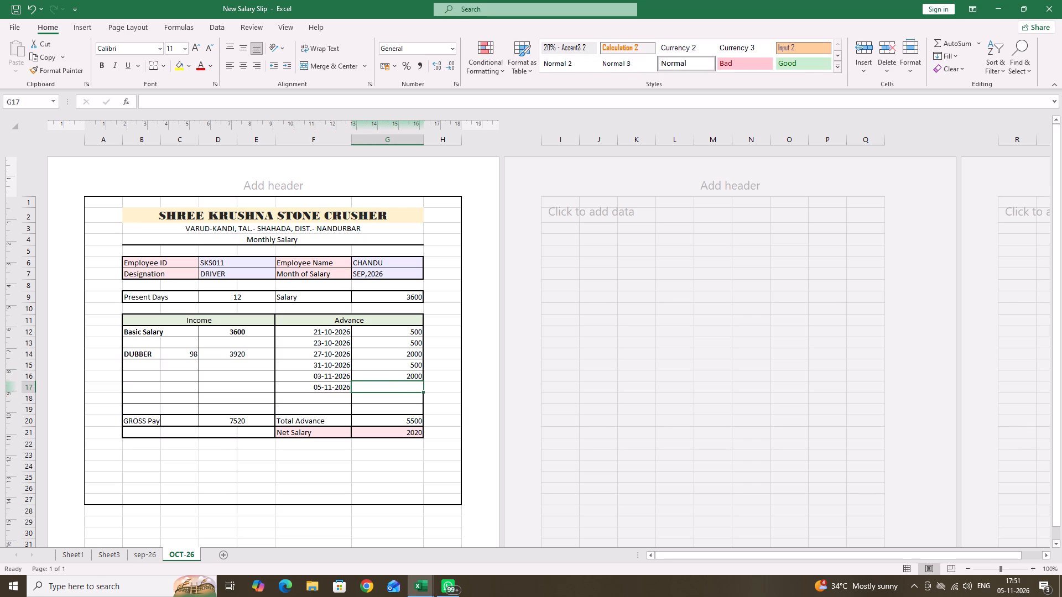
{"action": "type", "text": "2000"}
{"action": "key", "text": "Return"}
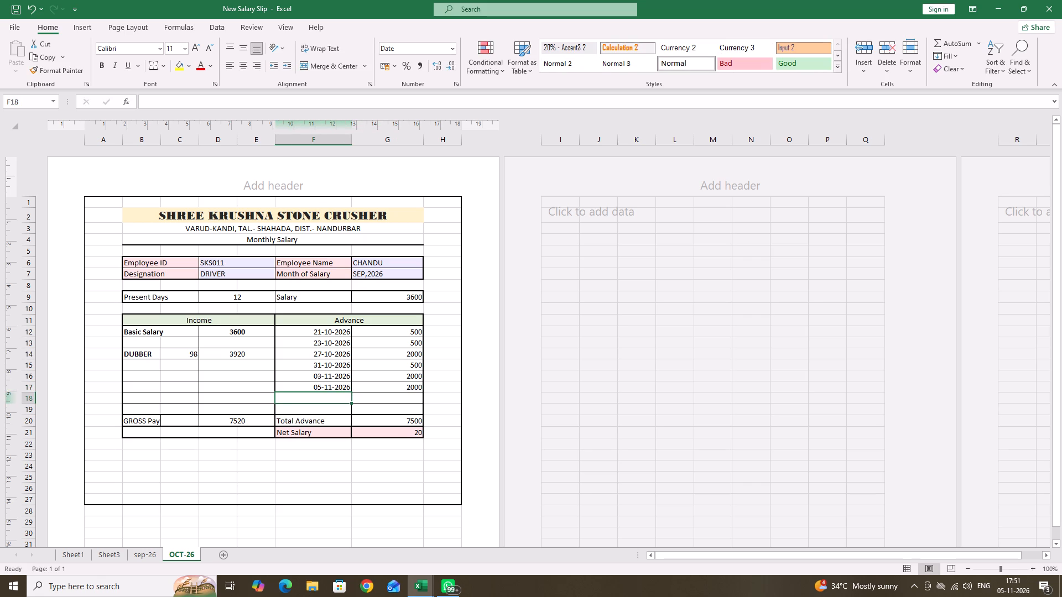
Copy the whole bordered salary slip, range A1:H27.
{"action": "left_click_drag", "start_coordinate": [111, 203], "coordinate": [386, 332]}
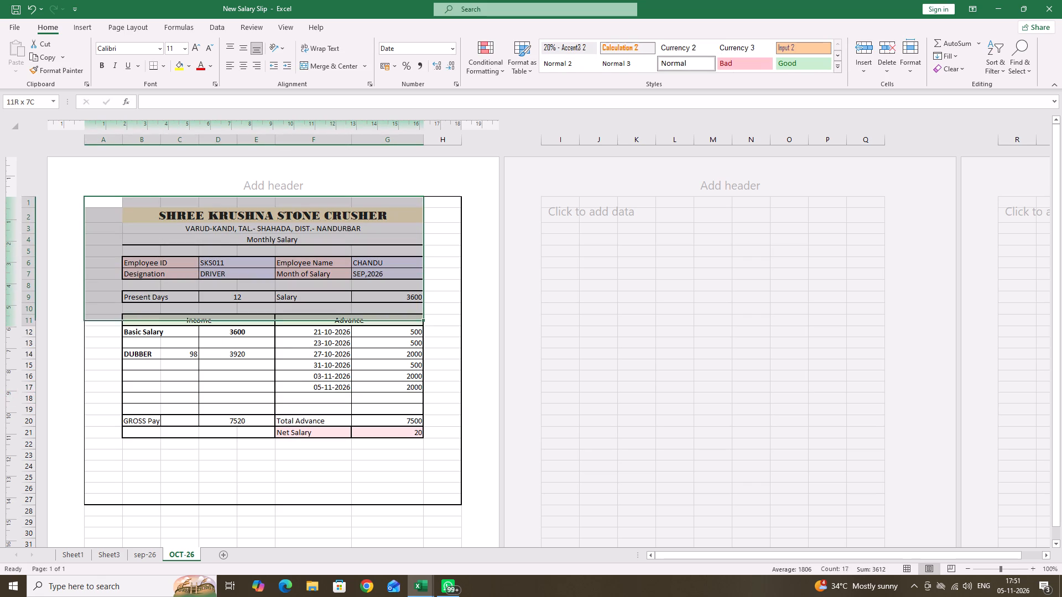
{"action": "left_click_drag", "start_coordinate": [386, 332], "coordinate": [456, 500]}
{"action": "right_click", "coordinate": [401, 436]}
{"action": "left_click", "coordinate": [420, 151]}
{"action": "scroll", "coordinate": [374, 421], "scroll_direction": "down", "scroll_amount": 2}
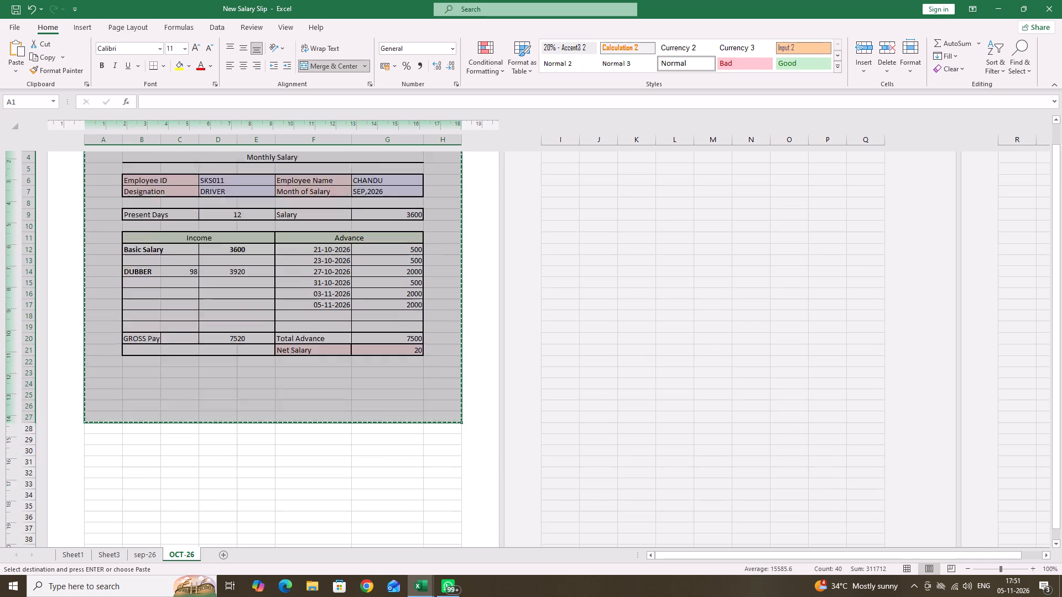
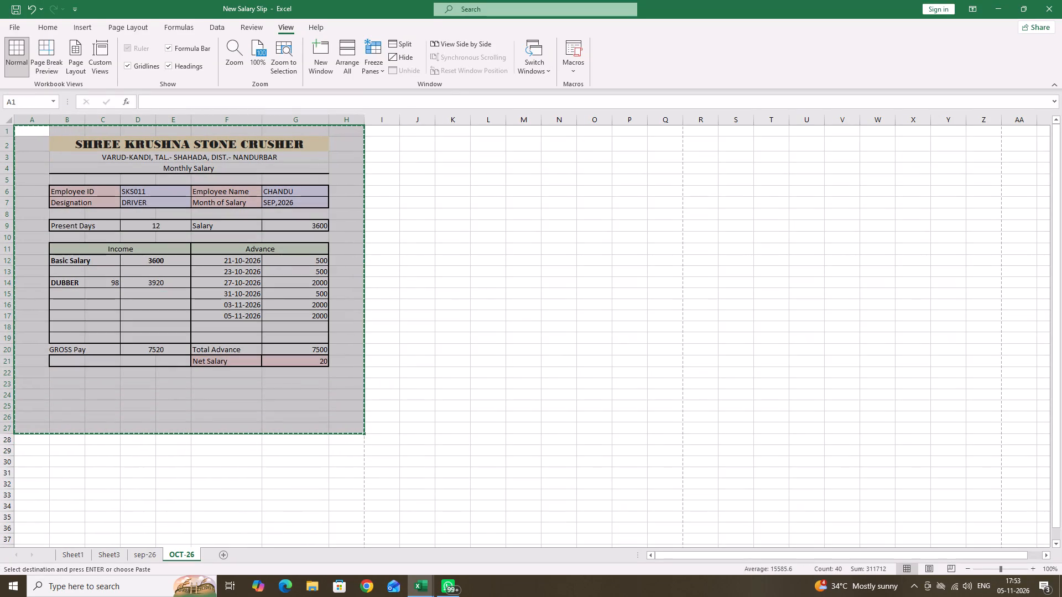
Copy the completed salary slip again and paste the duplicate beside it, starting at cell I1.
{"action": "right_click", "coordinate": [334, 401]}
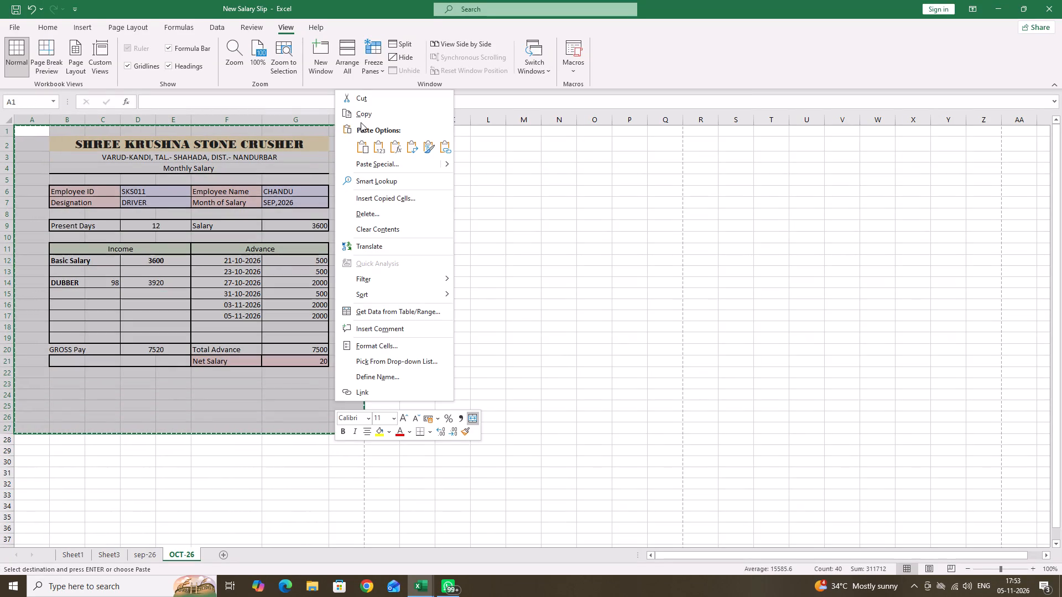
{"action": "left_click", "coordinate": [362, 117]}
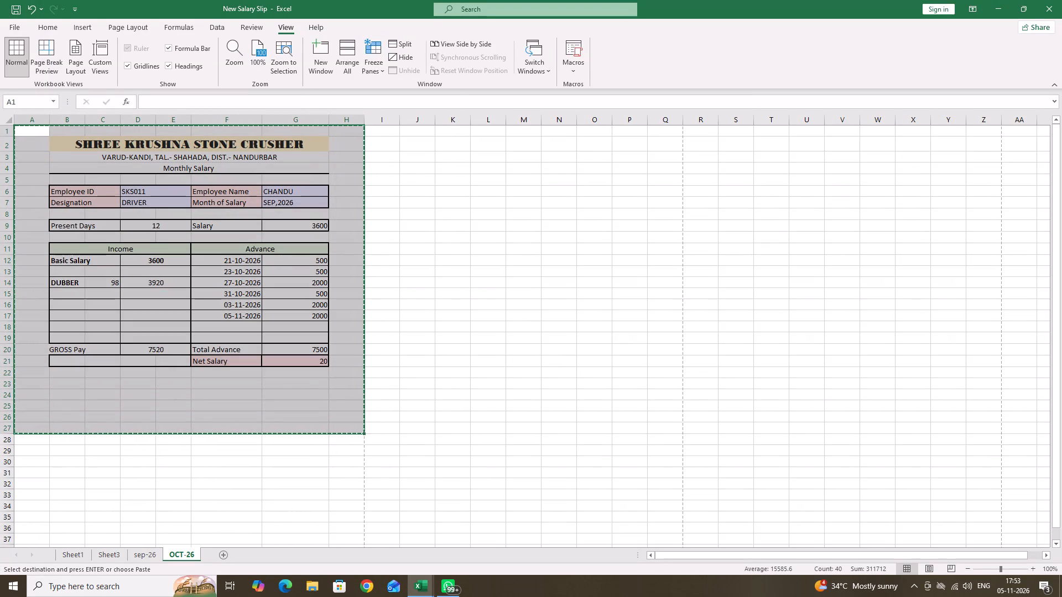
{"action": "left_click", "coordinate": [393, 127]}
{"action": "key", "text": "ctrl+v"}
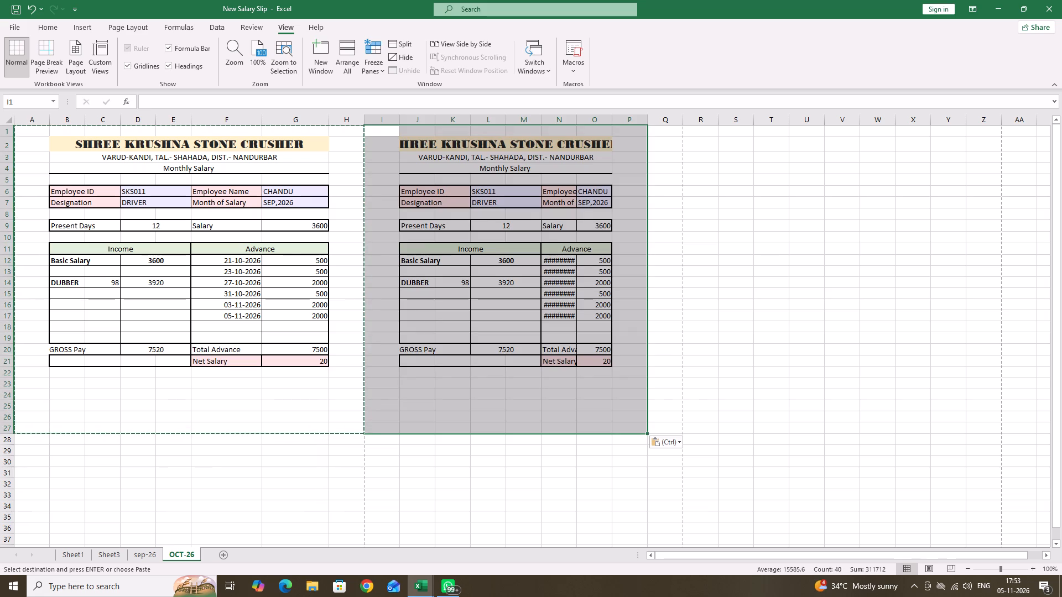
Widen columns N and O so the duplicated slip's advance dates, labels and title fit.
{"action": "left_click_drag", "start_coordinate": [579, 119], "coordinate": [613, 120]}
{"action": "left_click_drag", "start_coordinate": [646, 115], "coordinate": [673, 116]}
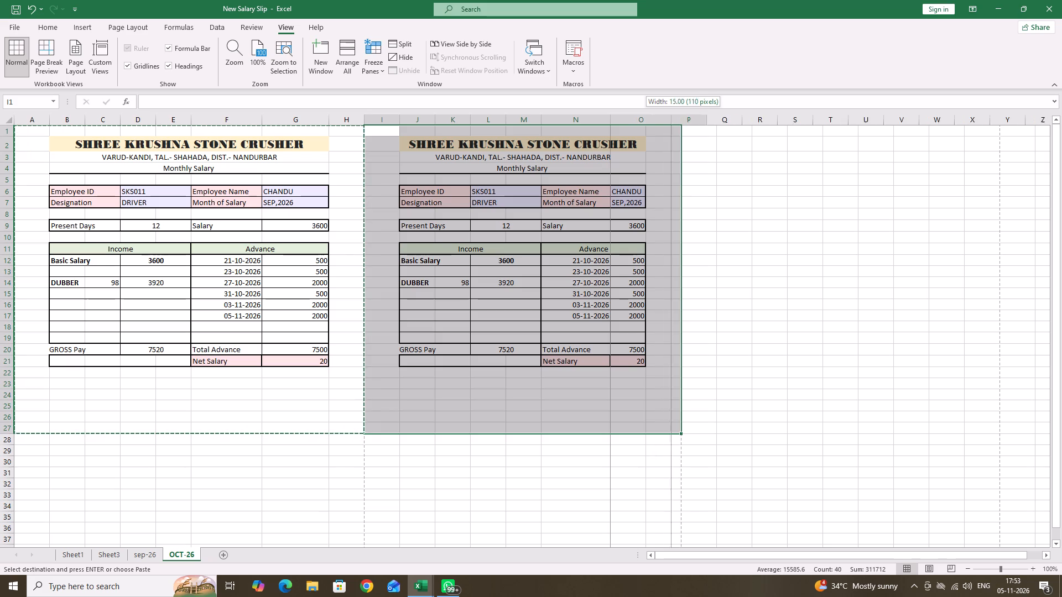
{"action": "left_click_drag", "start_coordinate": [673, 116], "coordinate": [681, 117]}
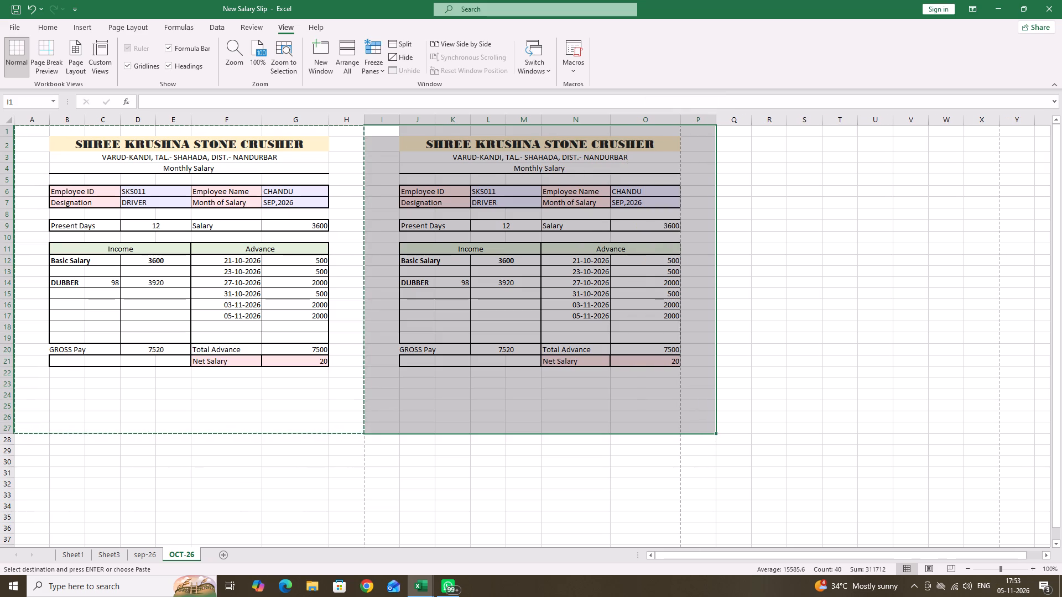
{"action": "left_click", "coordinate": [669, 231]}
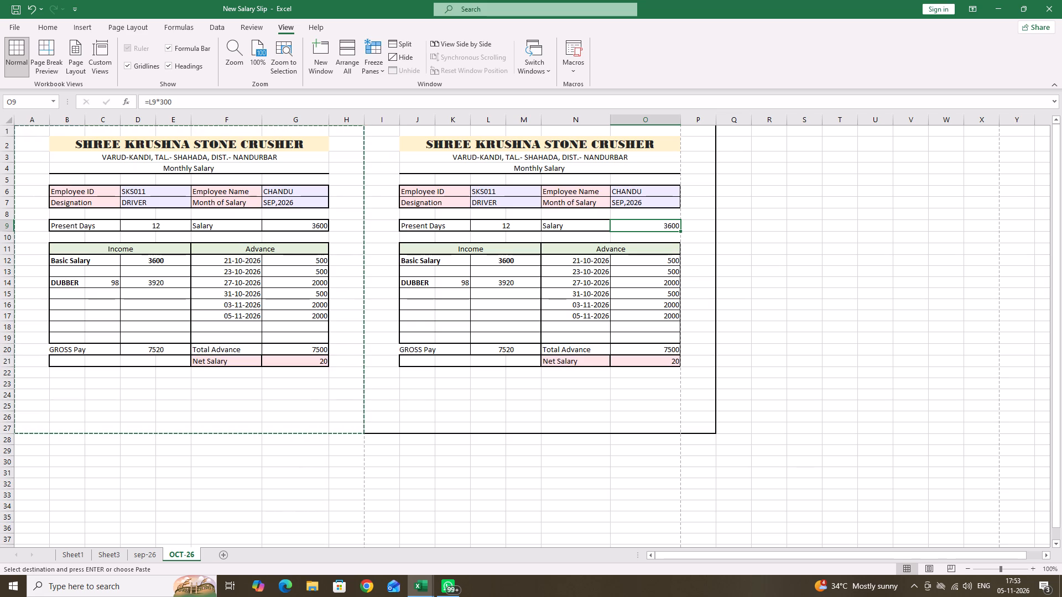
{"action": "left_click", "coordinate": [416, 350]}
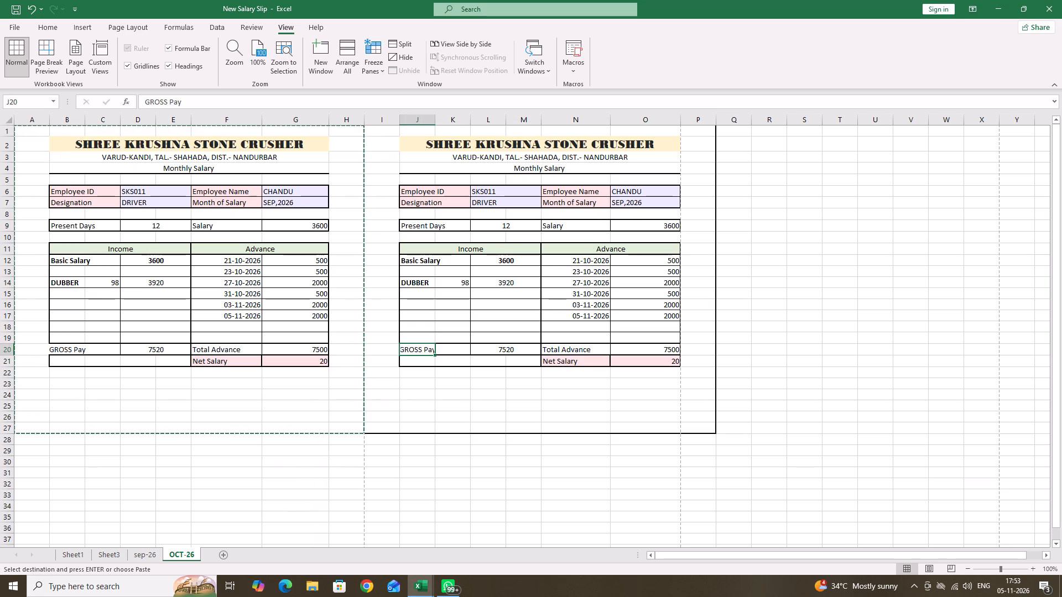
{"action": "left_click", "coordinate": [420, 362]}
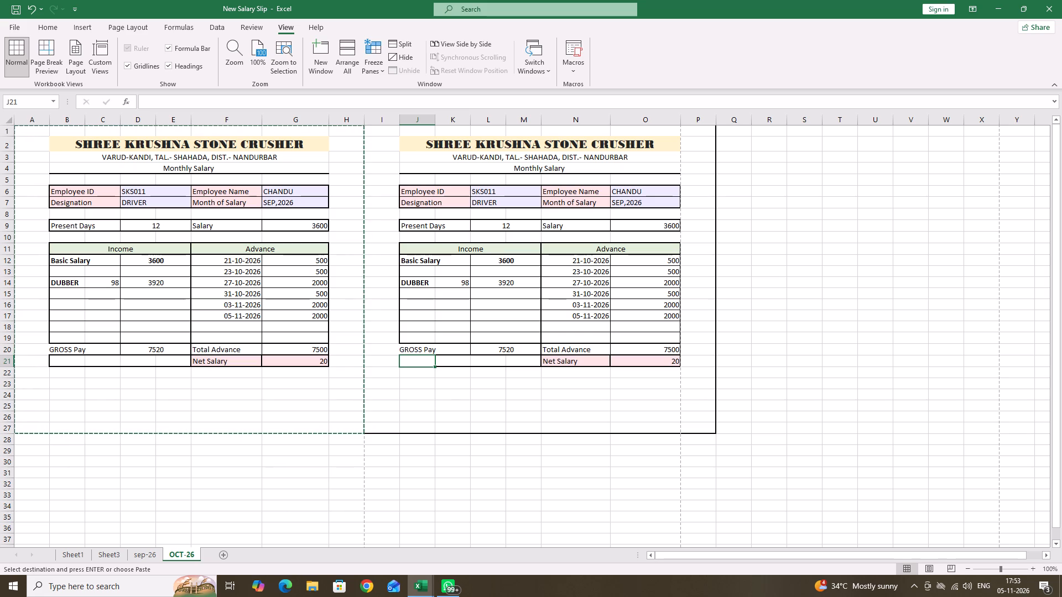
Fill in the duplicate slip's employee details with the new employee's name and ID, and the designation OPERATOR.
{"action": "left_click", "coordinate": [613, 196]}
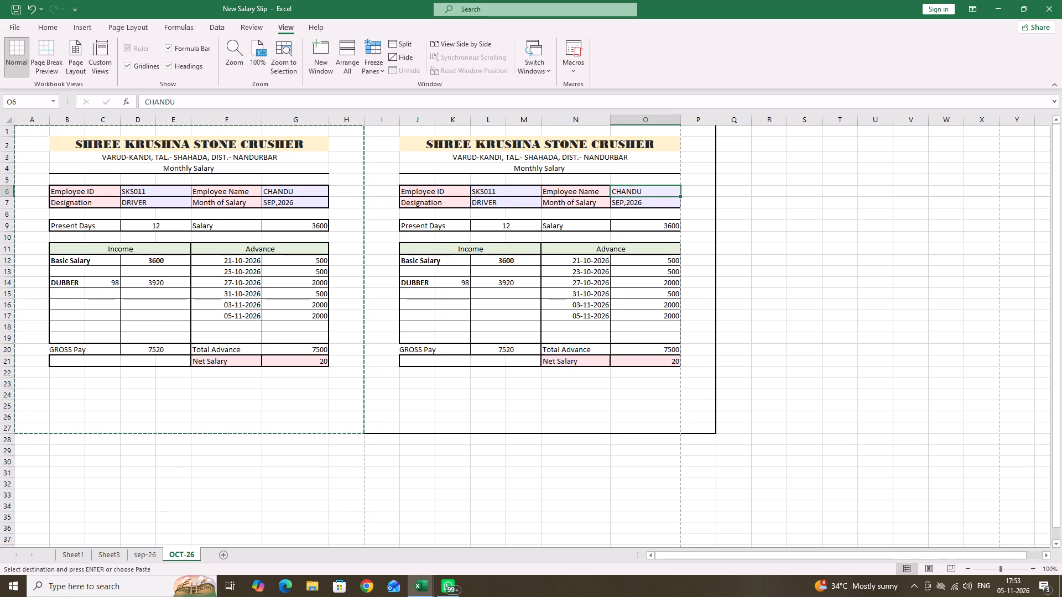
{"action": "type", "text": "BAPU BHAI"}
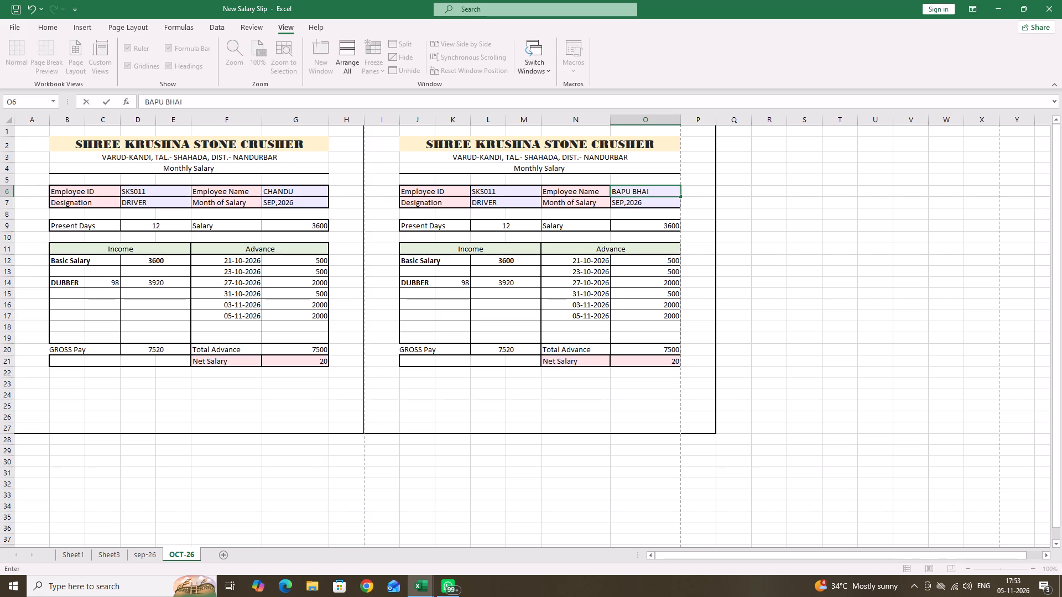
{"action": "left_click", "coordinate": [505, 197]}
{"action": "type", "text": "OPERATOR"}
{"action": "key", "text": "Tab"}
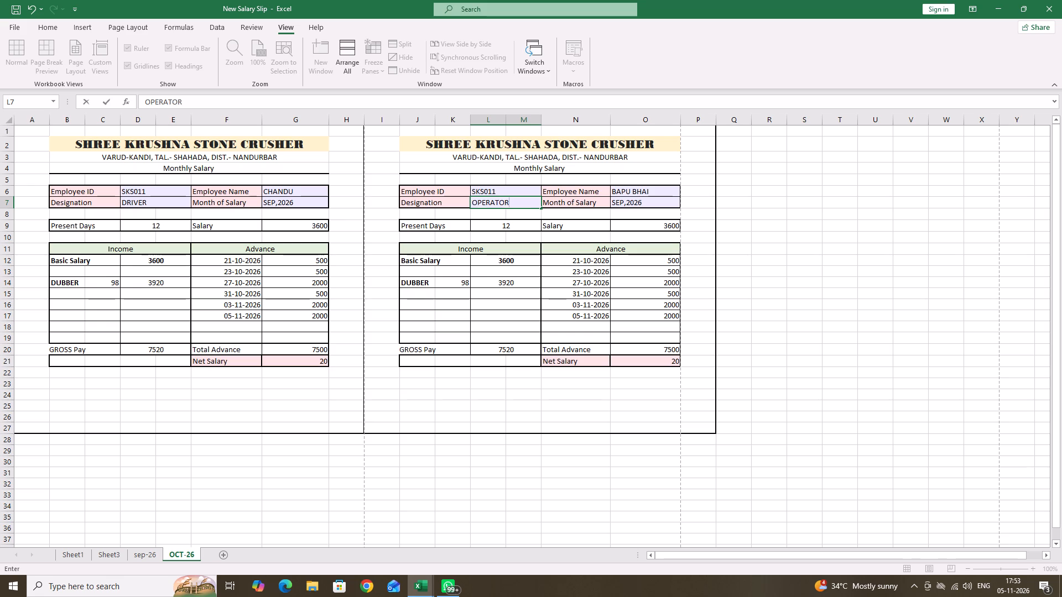
{"action": "double_click", "coordinate": [501, 189]}
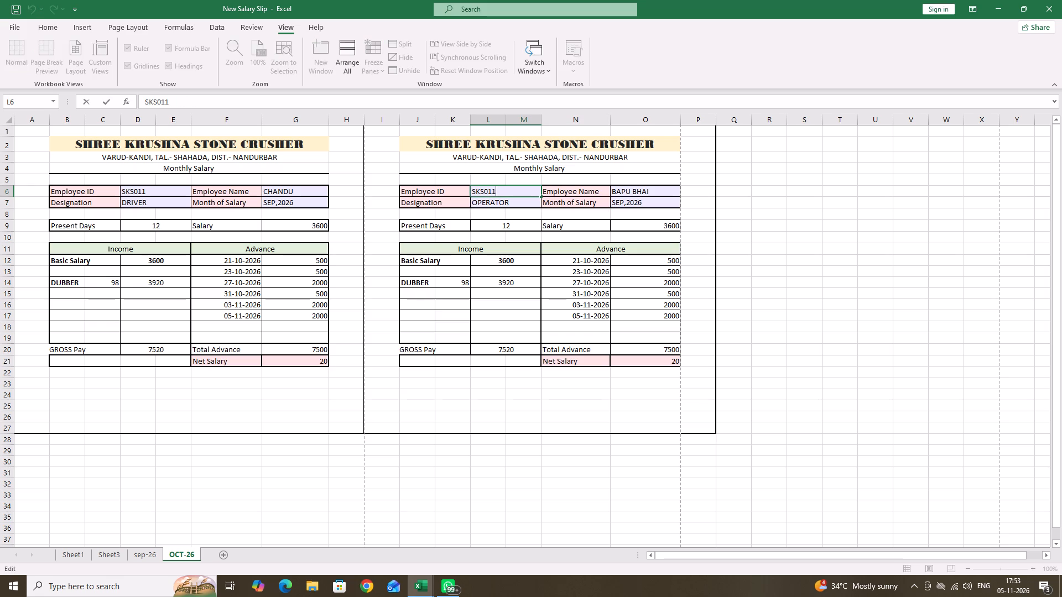
{"action": "key", "text": "BackSpace"}
{"action": "key", "text": "BackSpace"}
{"action": "type", "text": "07"}
{"action": "key", "text": "Return"}
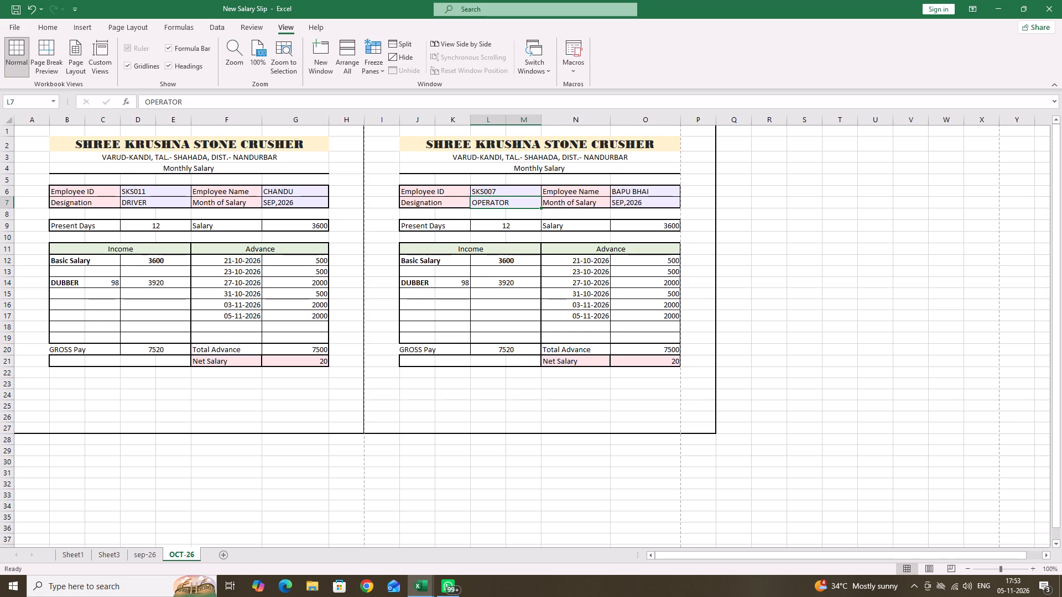
Clear the DUBBER income row and the Basic Salary amount from the duplicate slip.
{"action": "left_click", "coordinate": [528, 228]}
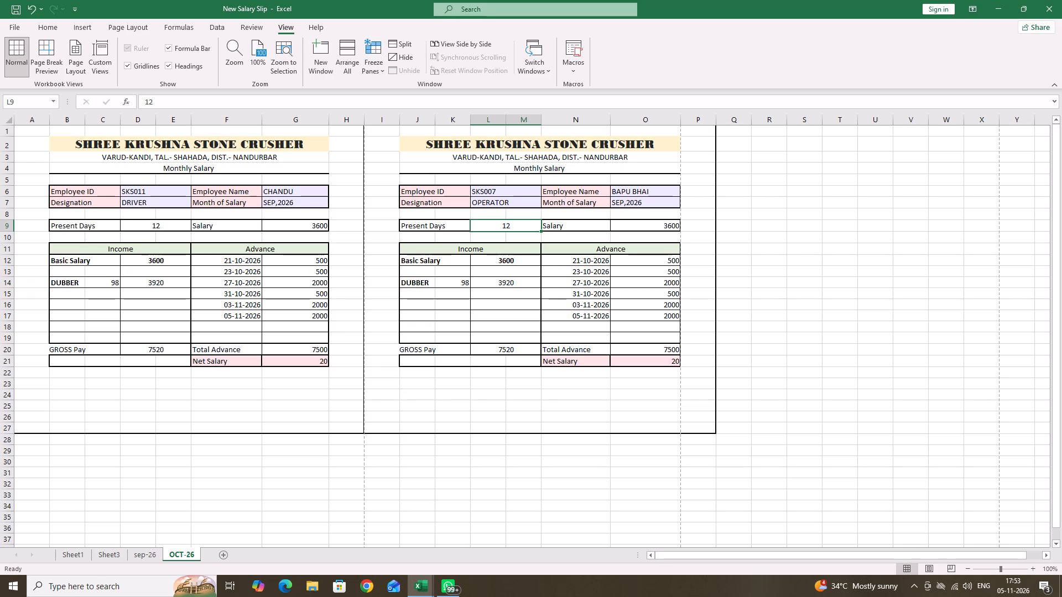
{"action": "left_click_drag", "start_coordinate": [417, 284], "coordinate": [514, 282]}
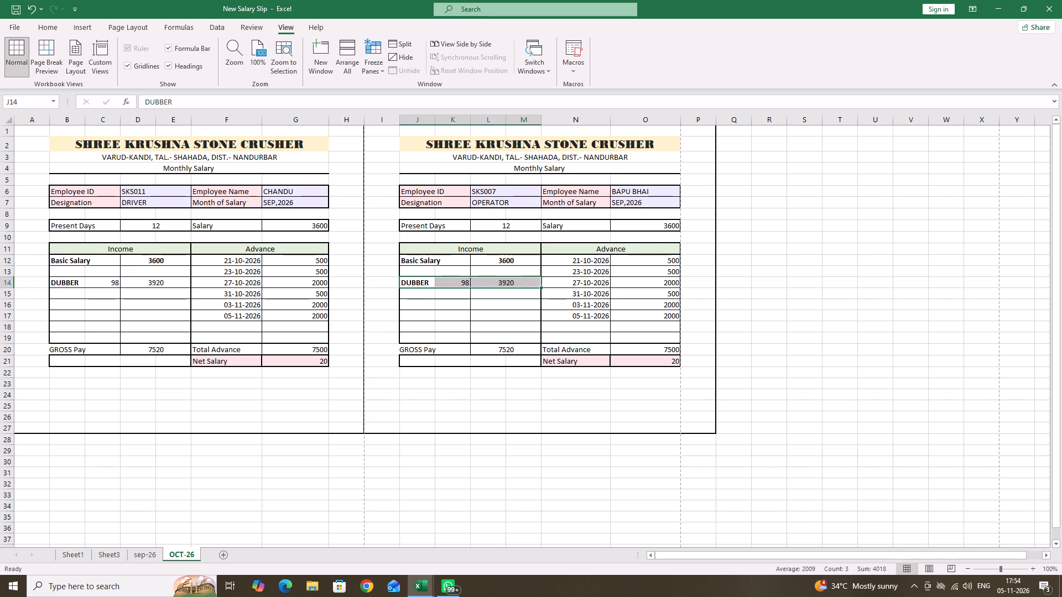
{"action": "key", "text": "Delete"}
{"action": "left_click", "coordinate": [497, 263]}
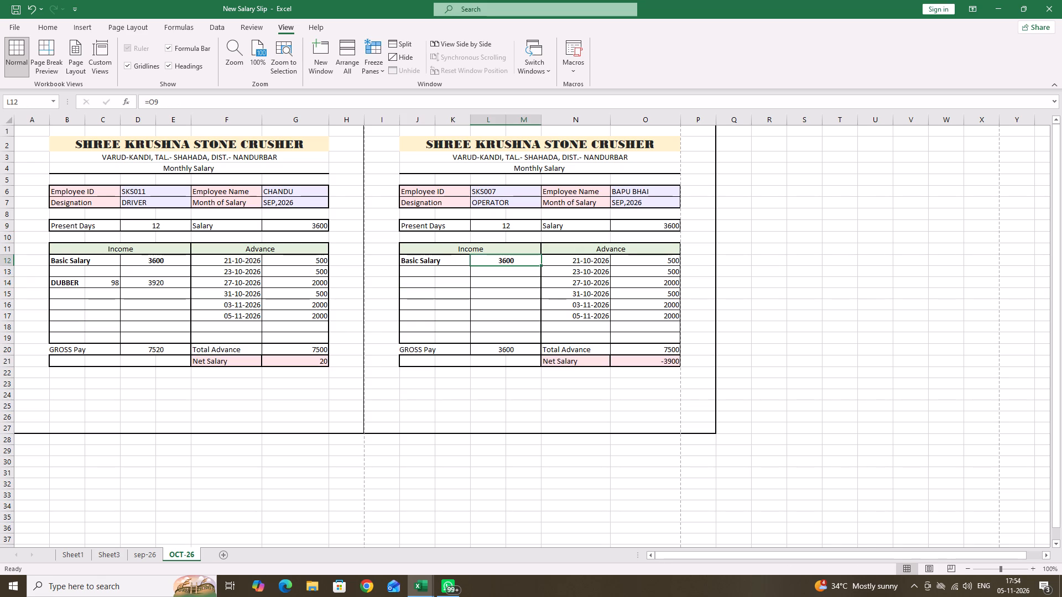
{"action": "key", "text": "Delete"}
Replace the duplicate slip's Salary in cell O9 with the formula =18000/30*L9, using its Present Days.
{"action": "left_click", "coordinate": [647, 227]}
{"action": "key", "text": "Delete"}
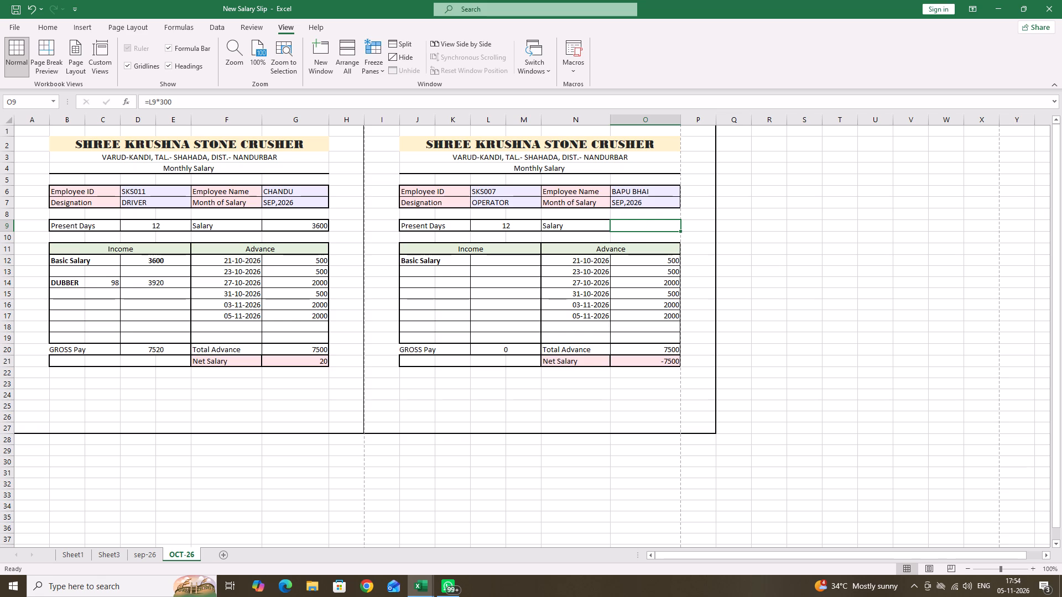
{"action": "key", "text": "Right"}
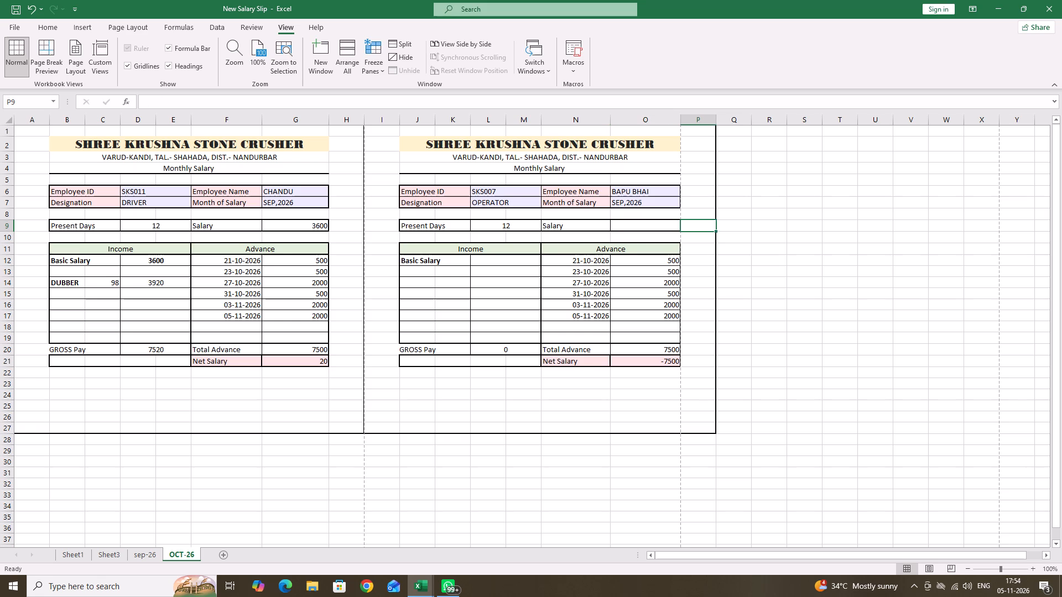
{"action": "key", "text": "Left"}
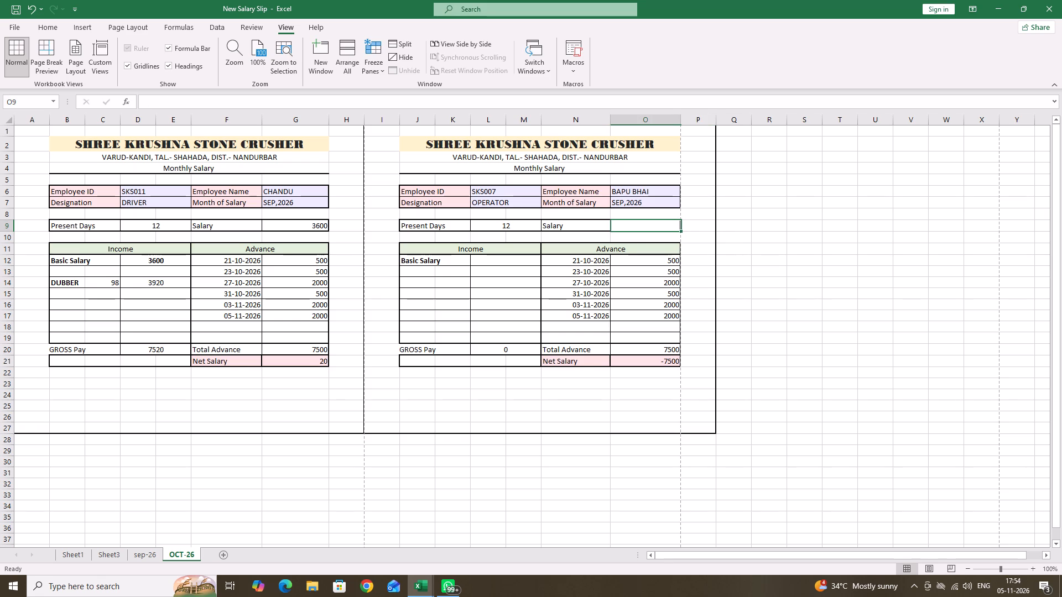
{"action": "key", "text": "equal"}
{"action": "key", "text": "Left"}
{"action": "key", "text": "Left"}
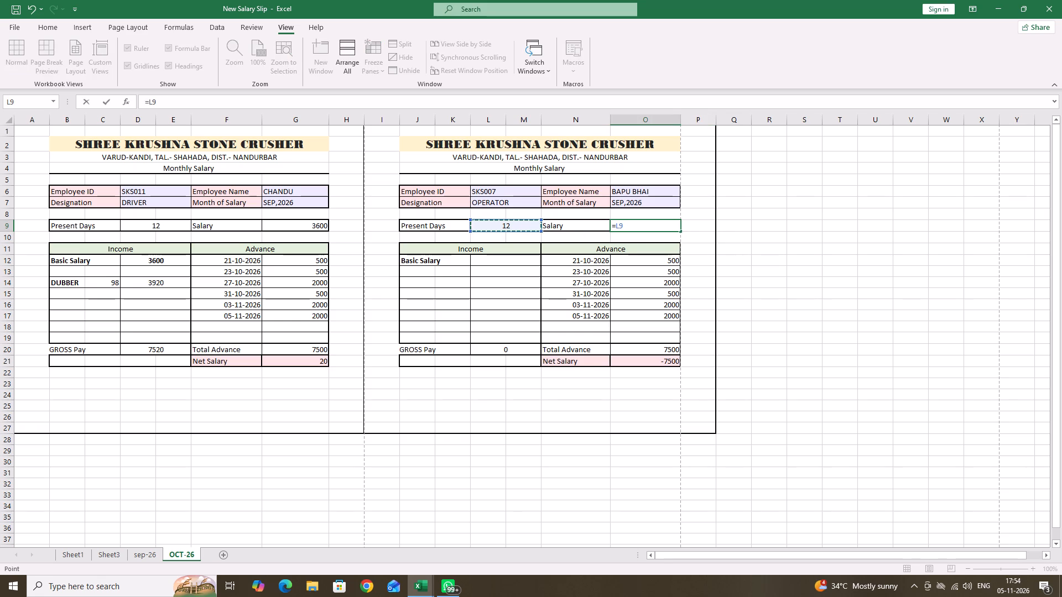
{"action": "key", "text": "Right"}
{"action": "key", "text": "Right"}
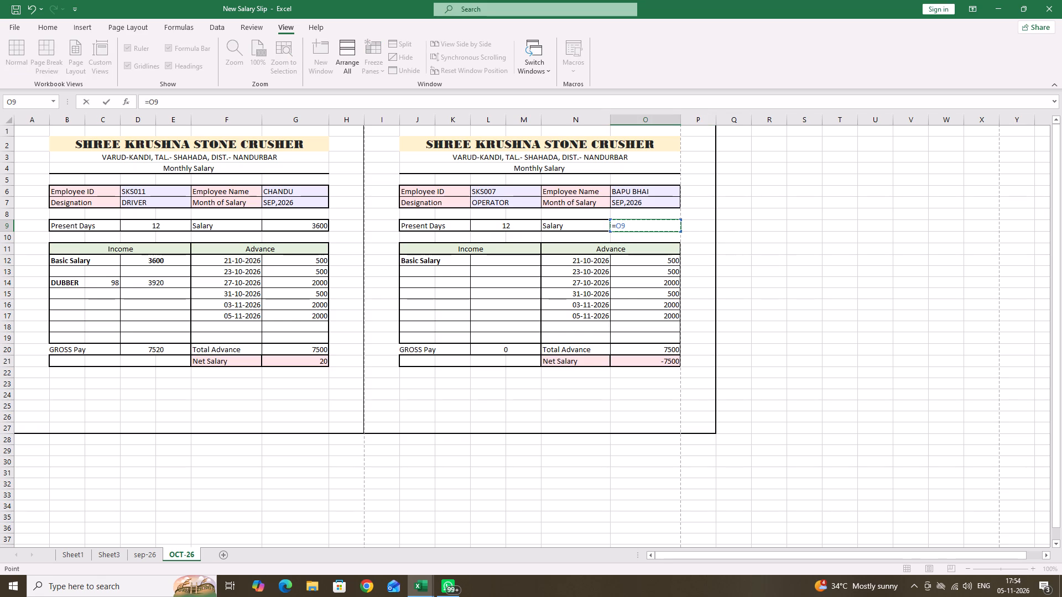
{"action": "key", "text": "BackSpace"}
{"action": "key", "text": "BackSpace"}
{"action": "type", "text": "18000"}
{"action": "type", "text": "/30"}
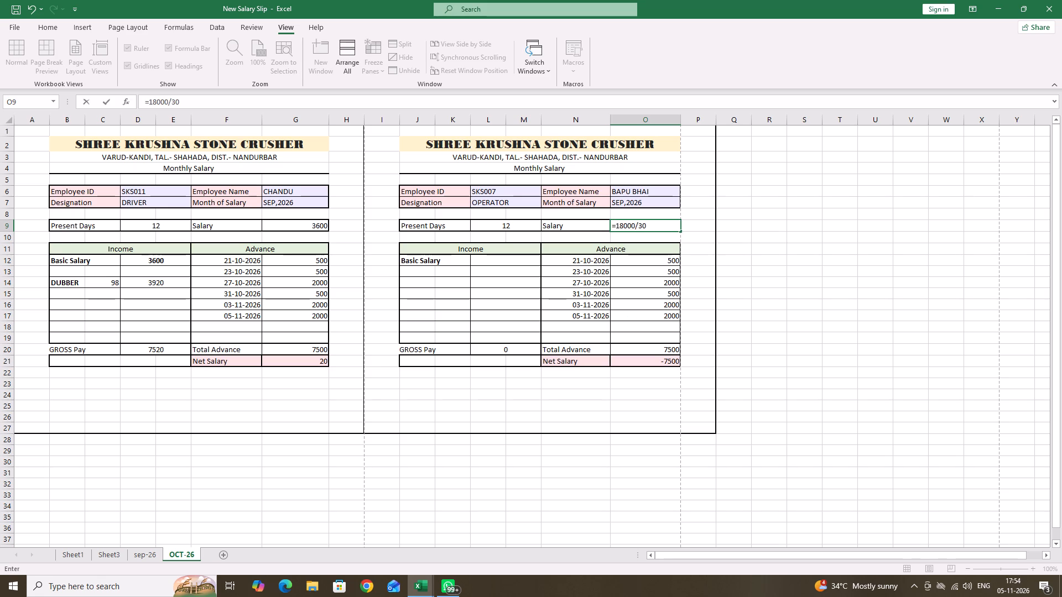
{"action": "key", "text": "asterisk"}
{"action": "key", "text": "Left"}
{"action": "key", "text": "Left"}
{"action": "key", "text": "Return"}
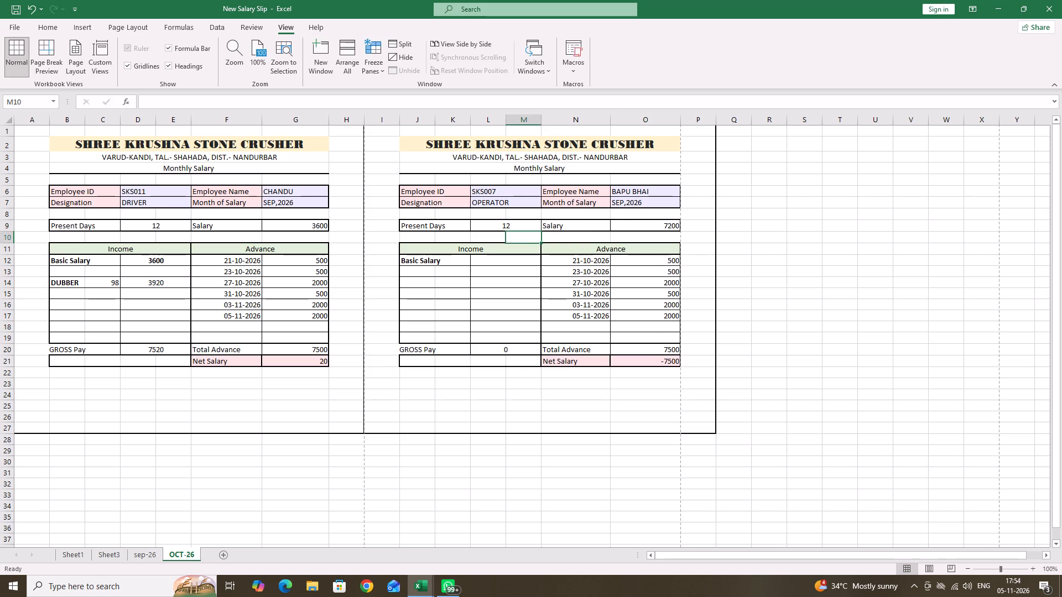
Set the duplicate slip's Present Days in cell L9 to 20.
{"action": "left_click", "coordinate": [512, 226]}
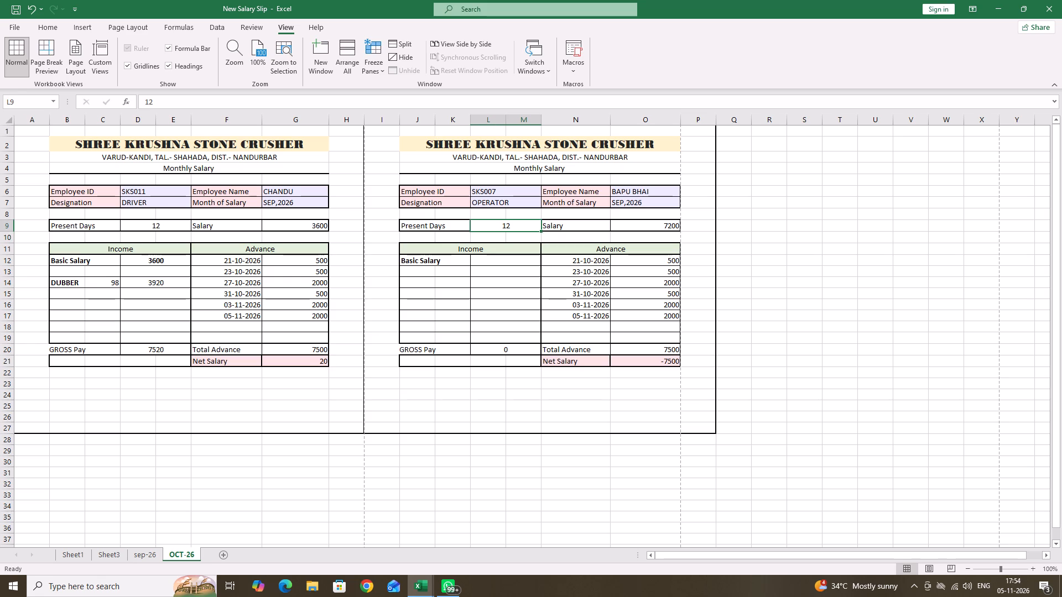
{"action": "type", "text": "20"}
{"action": "key", "text": "Return"}
{"action": "scroll", "coordinate": [512, 226], "scroll_direction": "up", "scroll_amount": 1}
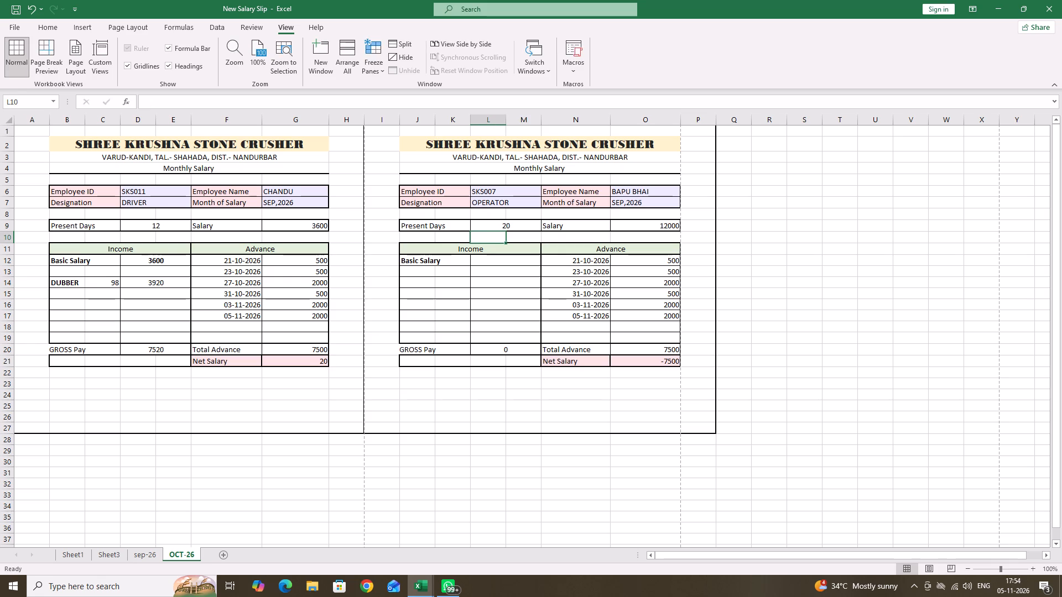
Clear all copied advance dates and amounts in range N12:O17 of the duplicate slip.
{"action": "left_click_drag", "start_coordinate": [580, 262], "coordinate": [637, 316]}
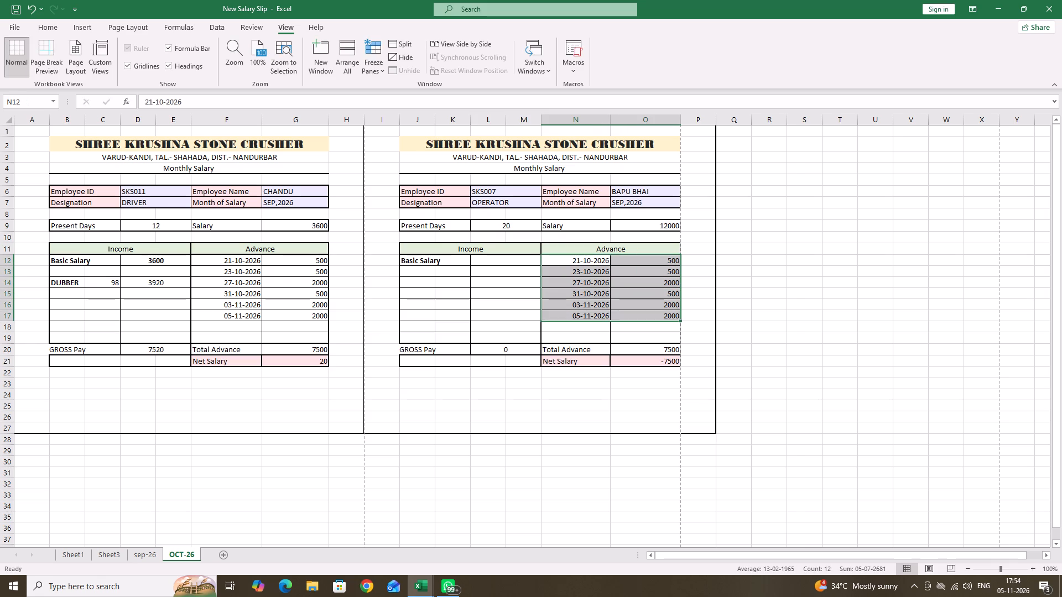
{"action": "key", "text": "Delete"}
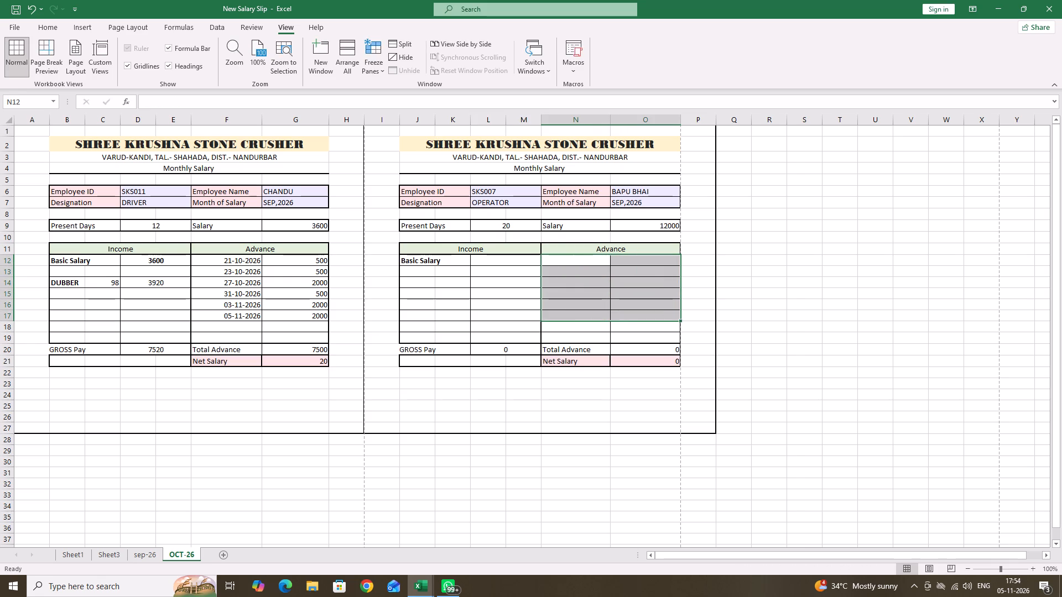
Link the duplicate slip's Basic Salary amount in cell L12 to its Salary with the formula =O9.
{"action": "left_click", "coordinate": [467, 263]}
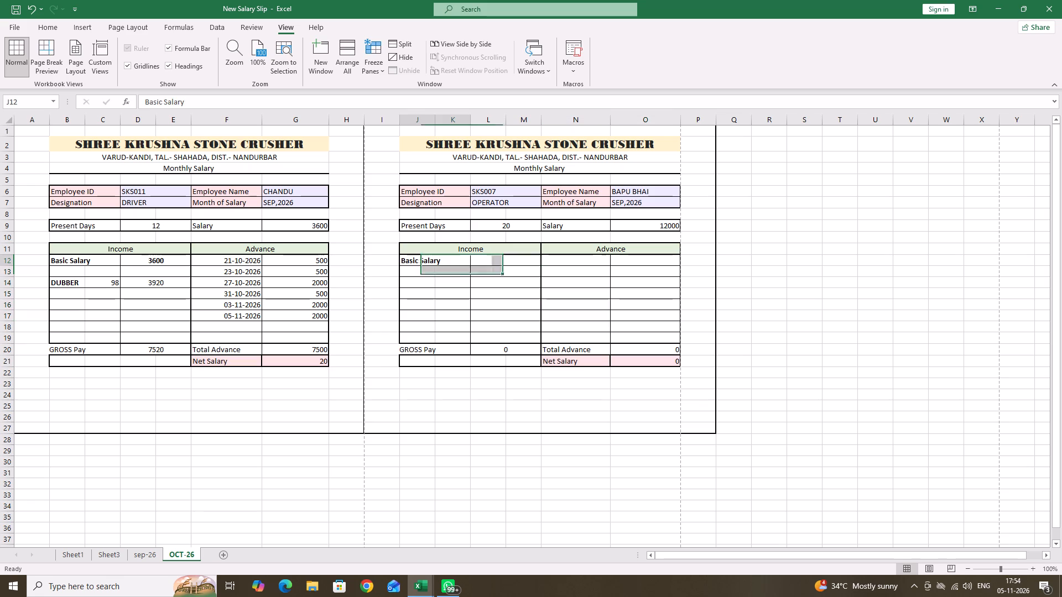
{"action": "left_click", "coordinate": [497, 263]}
{"action": "key", "text": "equal"}
{"action": "key", "text": "Up"}
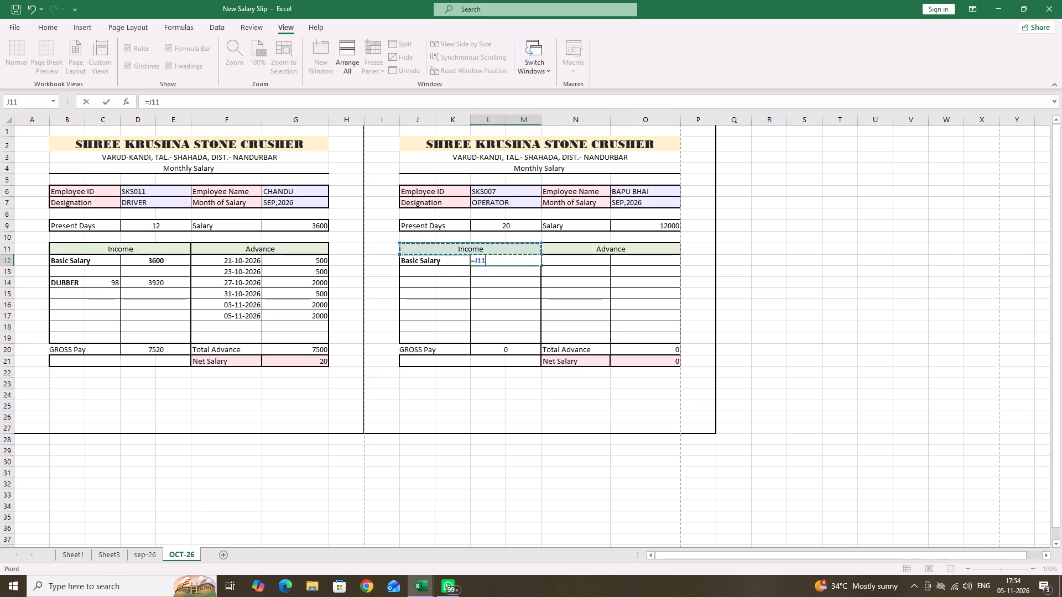
{"action": "key", "text": "Up"}
{"action": "key", "text": "Up"}
{"action": "key", "text": "Right"}
{"action": "key", "text": "Right"}
{"action": "key", "text": "Right"}
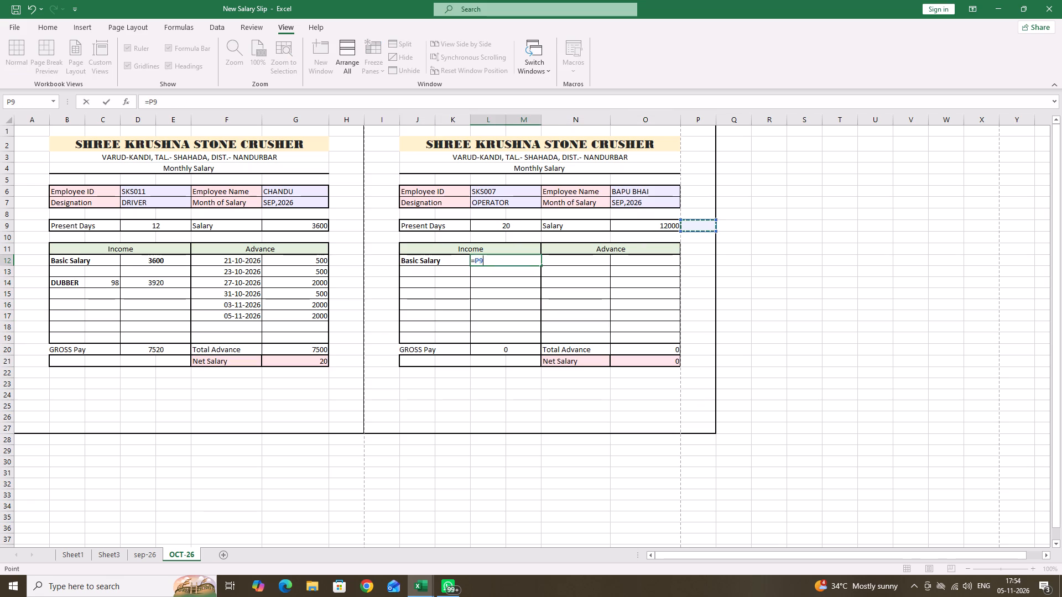
{"action": "key", "text": "Left"}
{"action": "key", "text": "period"}
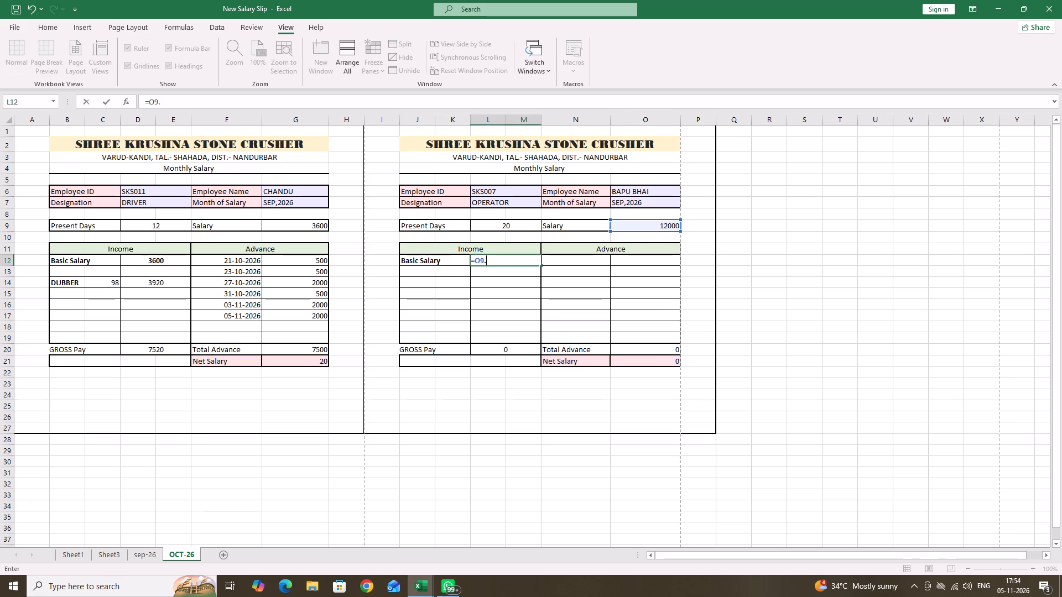
{"action": "key", "text": "BackSpace"}
{"action": "key", "text": "Return"}
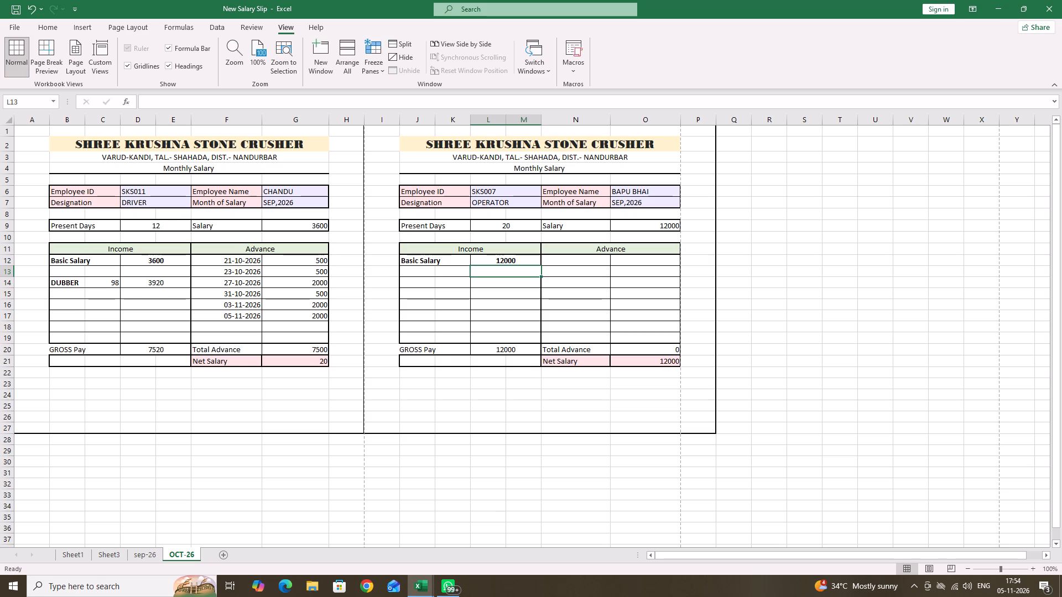
Enter the operator slip's first advance in row 12, dated 26/10/26 with an amount of 1000.
{"action": "left_click", "coordinate": [569, 265]}
{"action": "left_click", "coordinate": [623, 258]}
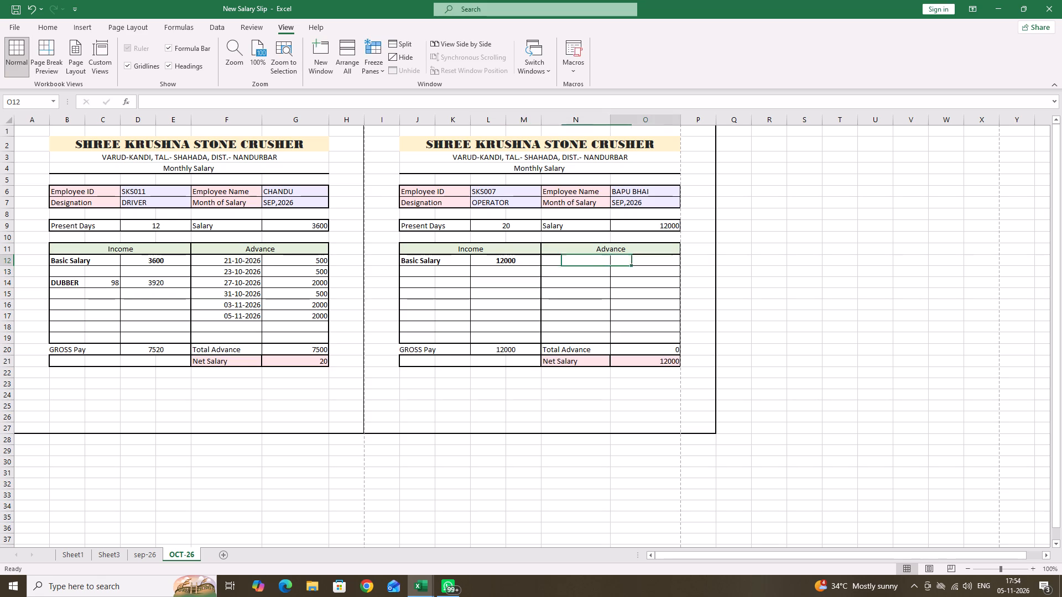
{"action": "key", "text": "Left"}
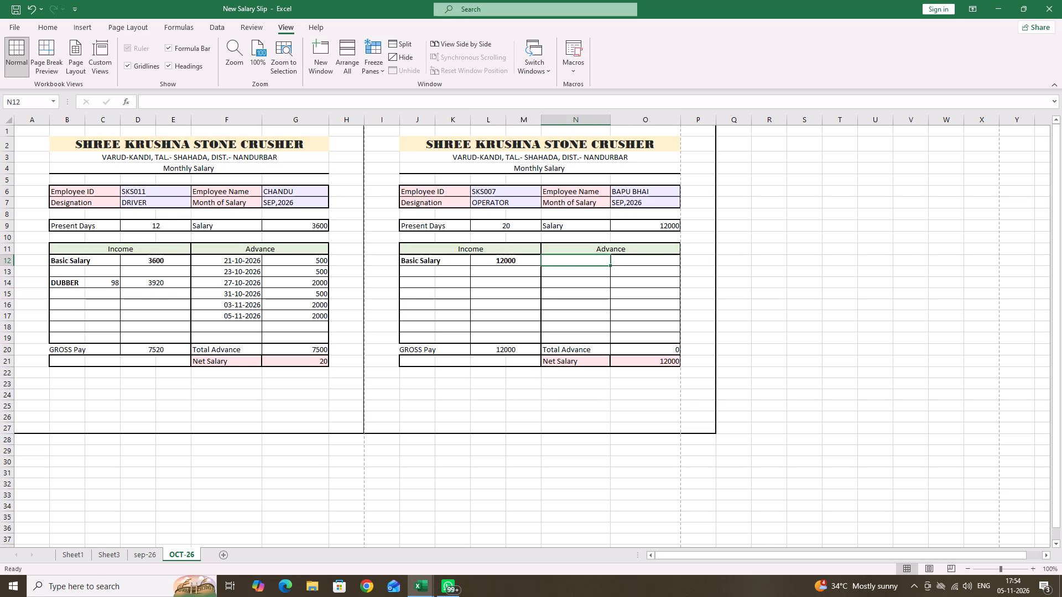
{"action": "type", "text": "26/10/26"}
{"action": "key", "text": "Tab"}
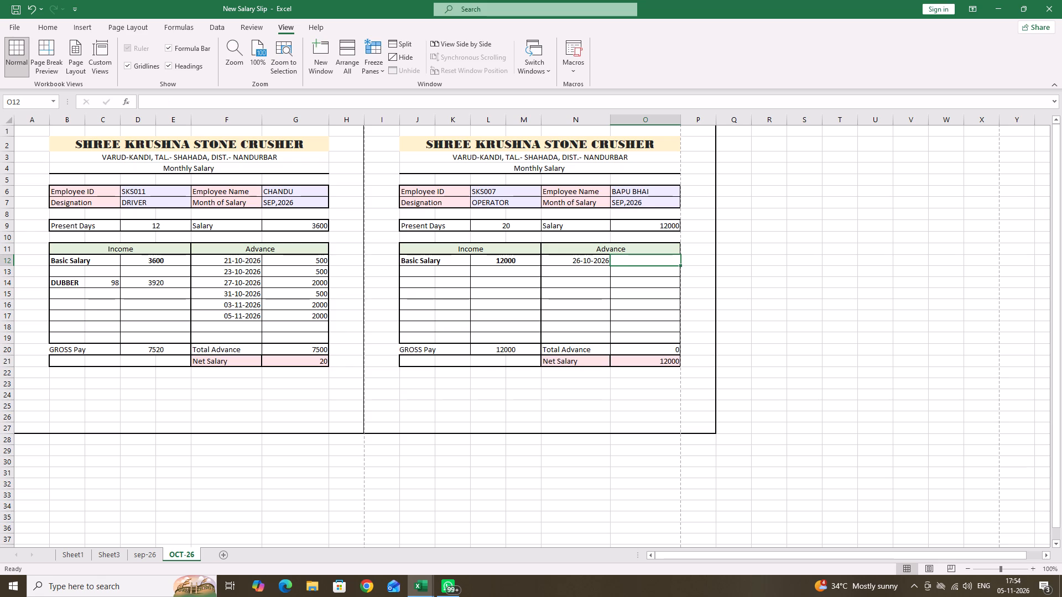
{"action": "type", "text": "1000"}
{"action": "key", "text": "Return"}
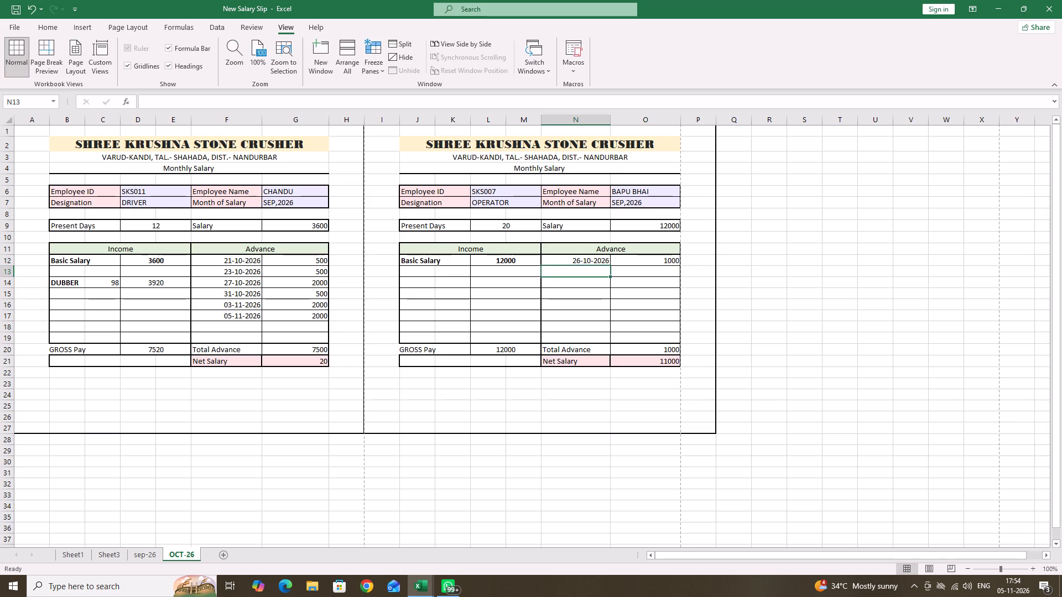
Add a second advance in row 13 of the operator's slip, with today's date 05-11-2026 and an amount of 11000.
{"action": "key", "text": "ctrl+semicolon"}
{"action": "left_click", "coordinate": [637, 271]}
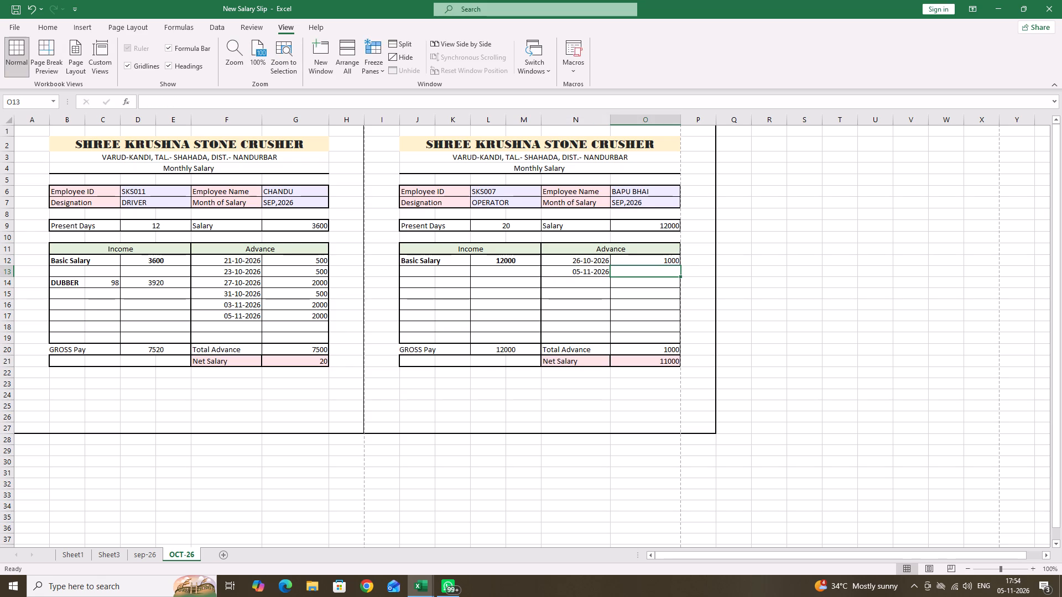
{"action": "type", "text": "11000"}
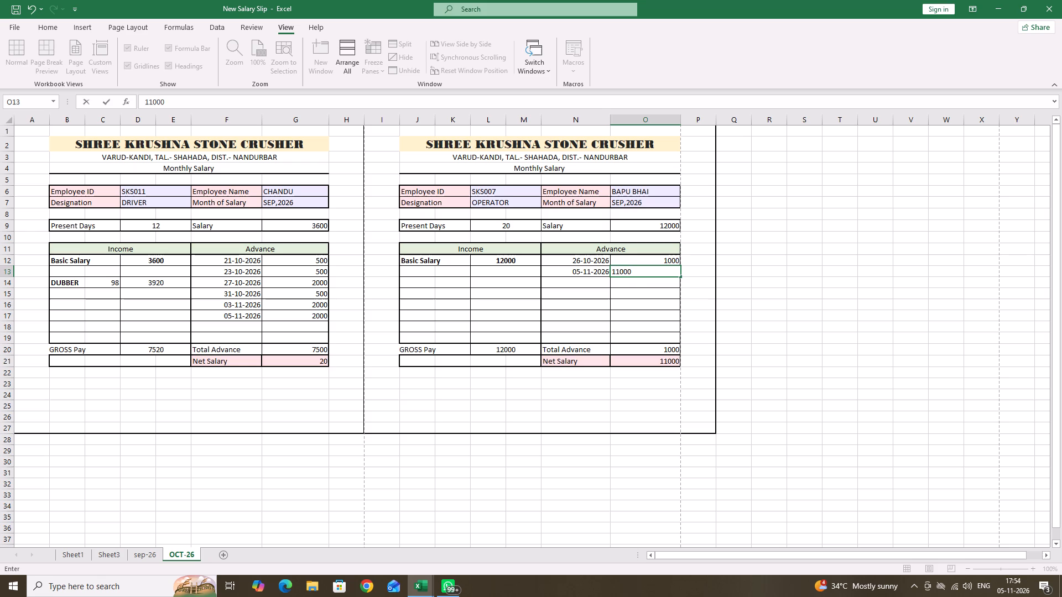
{"action": "key", "text": "Return"}
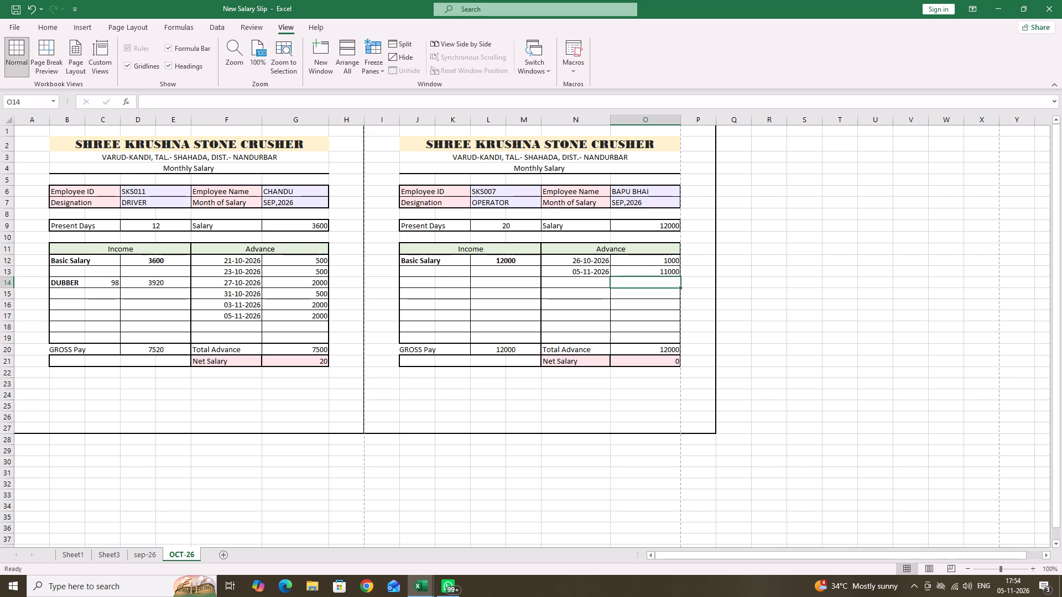
Copy the operator's entire salary slip, range I1:P27.
{"action": "scroll", "coordinate": [164, 217], "scroll_direction": "up", "scroll_amount": 1}
{"action": "scroll", "coordinate": [511, 205], "scroll_direction": "up", "scroll_amount": 2}
{"action": "left_click_drag", "start_coordinate": [370, 129], "coordinate": [680, 409]}
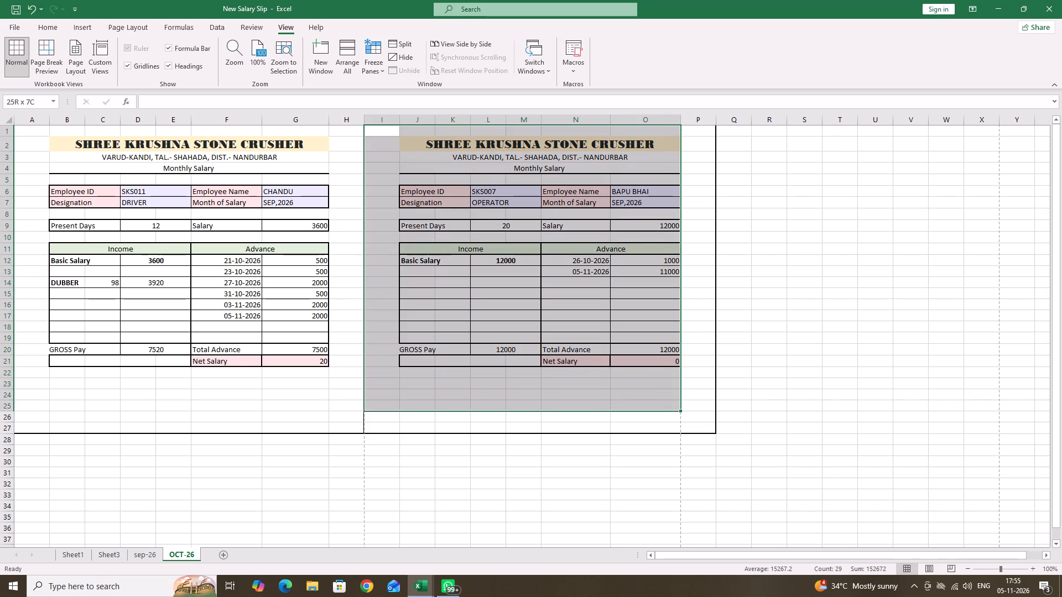
{"action": "left_click_drag", "start_coordinate": [680, 409], "coordinate": [694, 426]}
{"action": "right_click", "coordinate": [647, 393]}
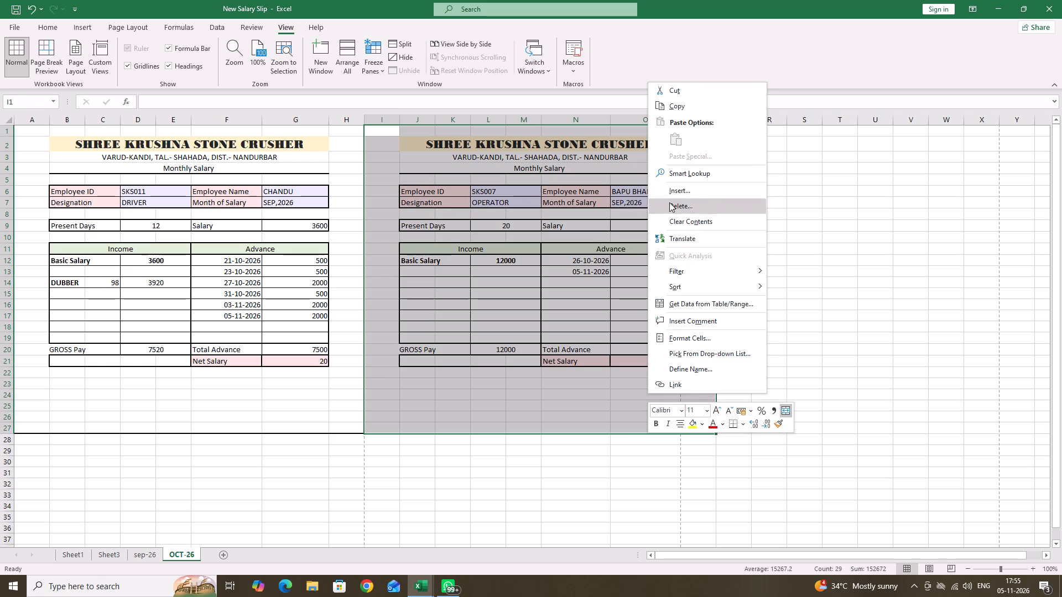
{"action": "left_click", "coordinate": [675, 110]}
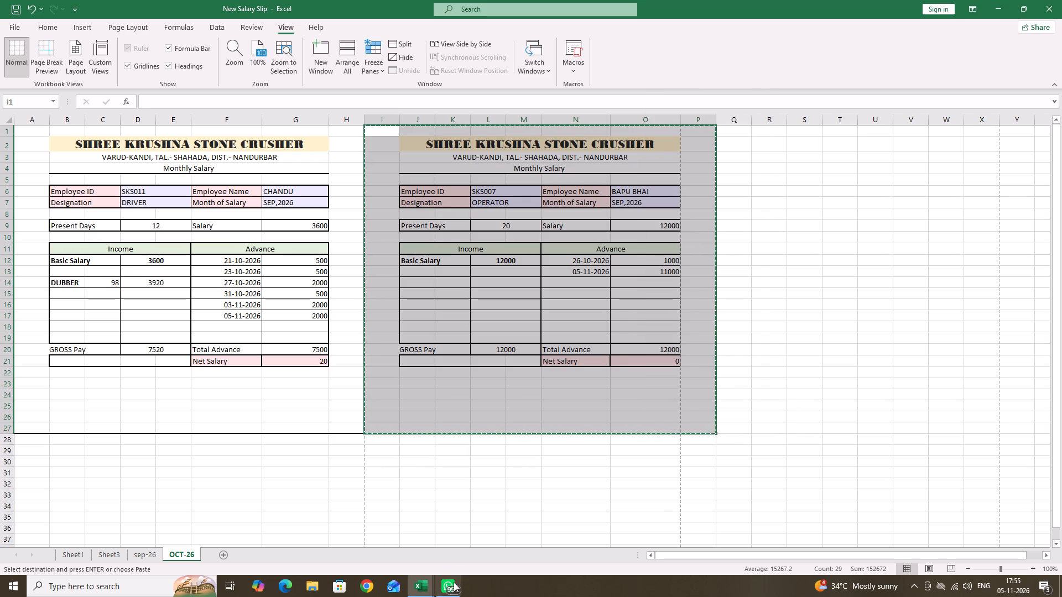
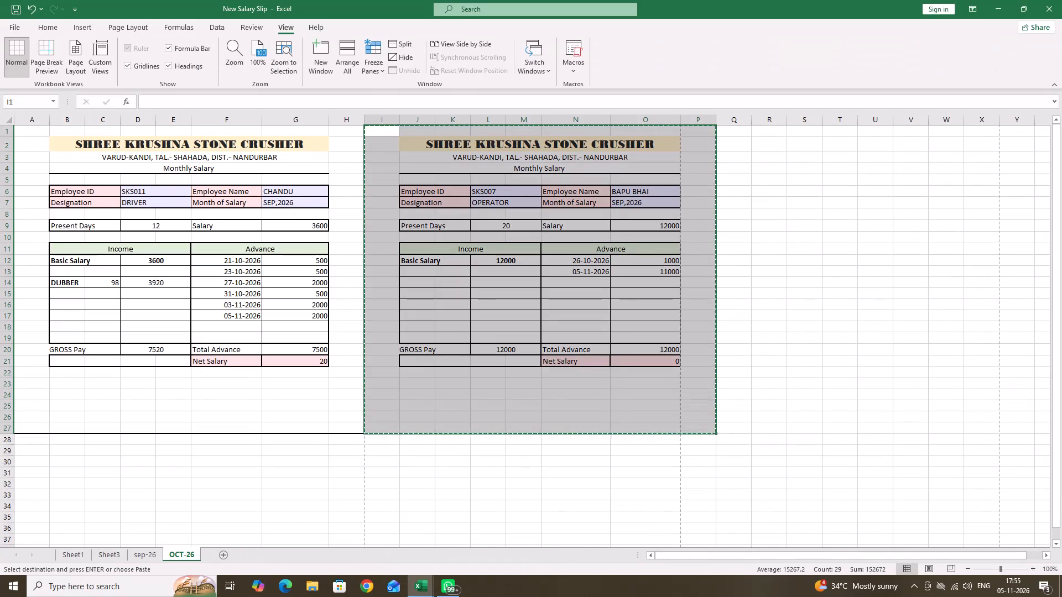
Switch to Sheet1 and look through the driver's and manager's earlier monthly salary slips in the first columns.
{"action": "left_click", "coordinate": [67, 562]}
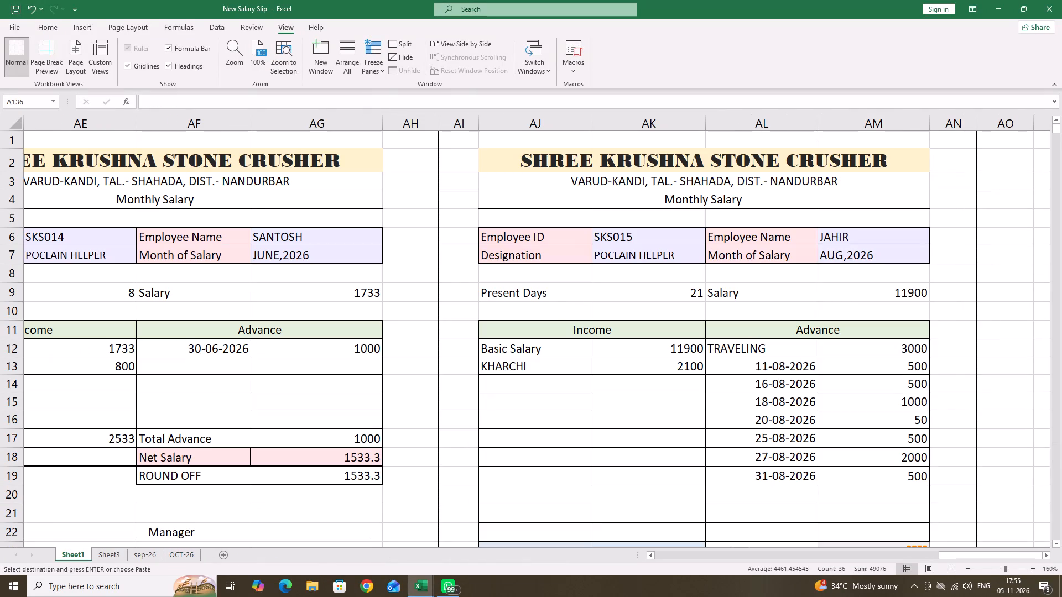
{"action": "left_click", "coordinate": [712, 564]}
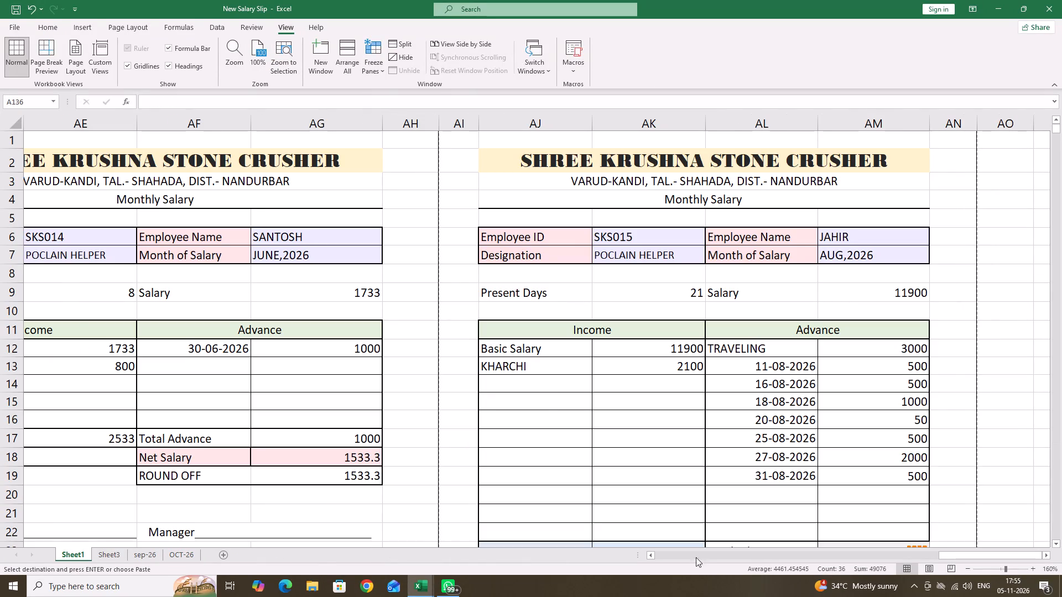
{"action": "left_click", "coordinate": [686, 553]}
{"action": "triple_click", "coordinate": [686, 553]}
{"action": "double_click", "coordinate": [686, 553]}
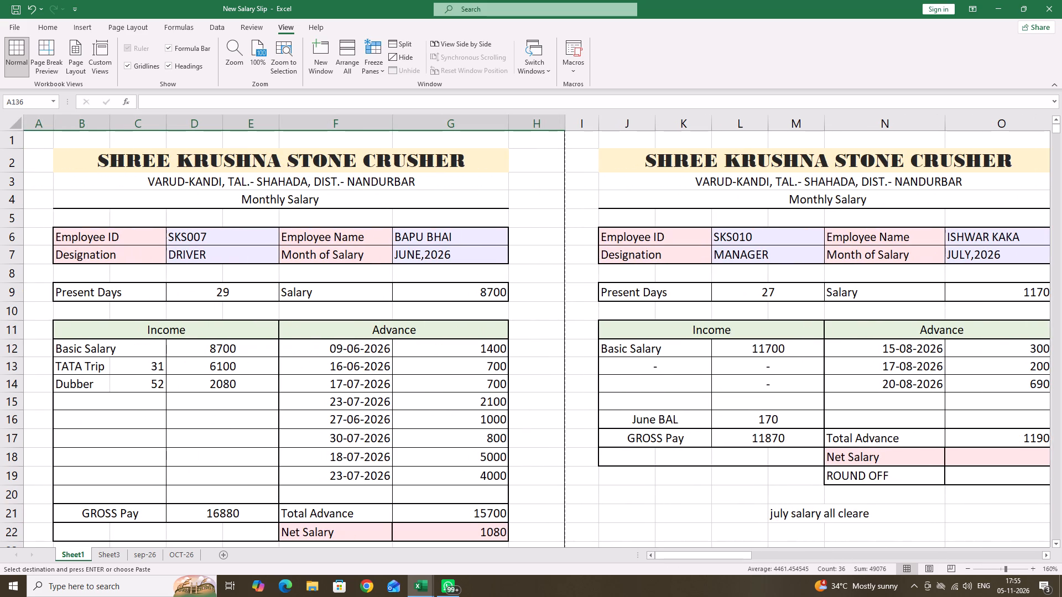
{"action": "scroll", "coordinate": [394, 460], "scroll_direction": "down", "scroll_amount": 19}
{"action": "scroll", "coordinate": [394, 460], "scroll_direction": "down", "scroll_amount": 10}
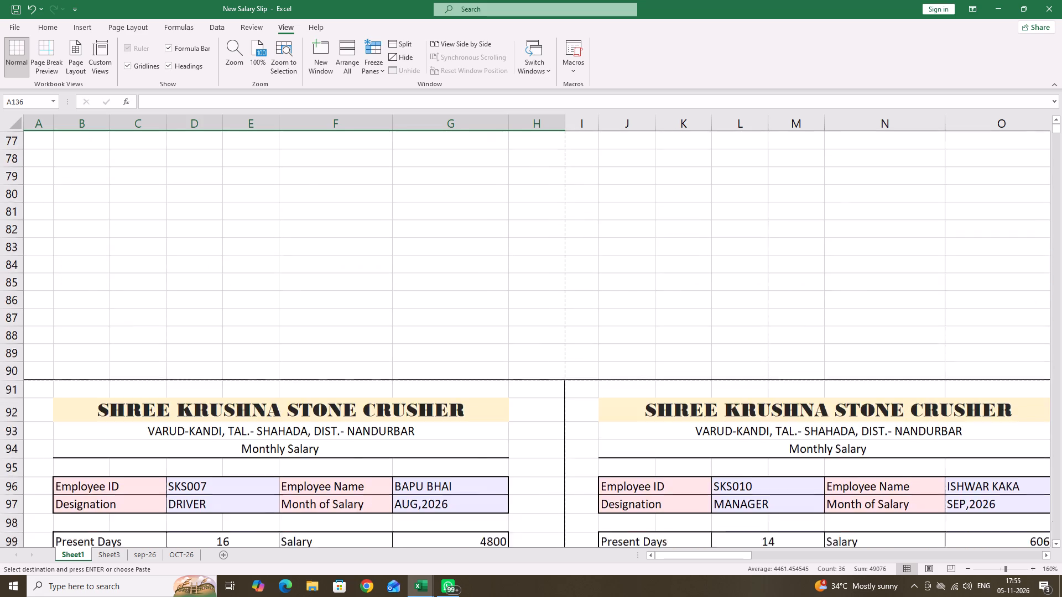
{"action": "scroll", "coordinate": [394, 460], "scroll_direction": "down", "scroll_amount": 7}
{"action": "scroll", "coordinate": [394, 460], "scroll_direction": "up", "scroll_amount": 4}
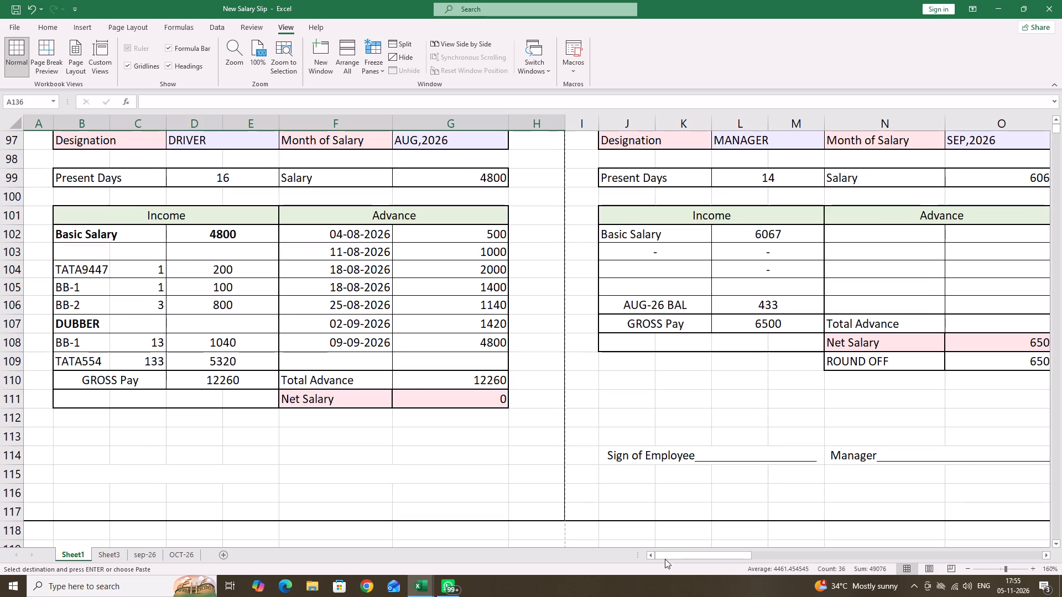
Examine the supervisor's monthly salary slips in columns Q to V of Sheet1, comparing the September and October 2026 slips.
{"action": "left_click_drag", "start_coordinate": [670, 559], "coordinate": [702, 556]}
{"action": "left_click_drag", "start_coordinate": [693, 555], "coordinate": [745, 551]}
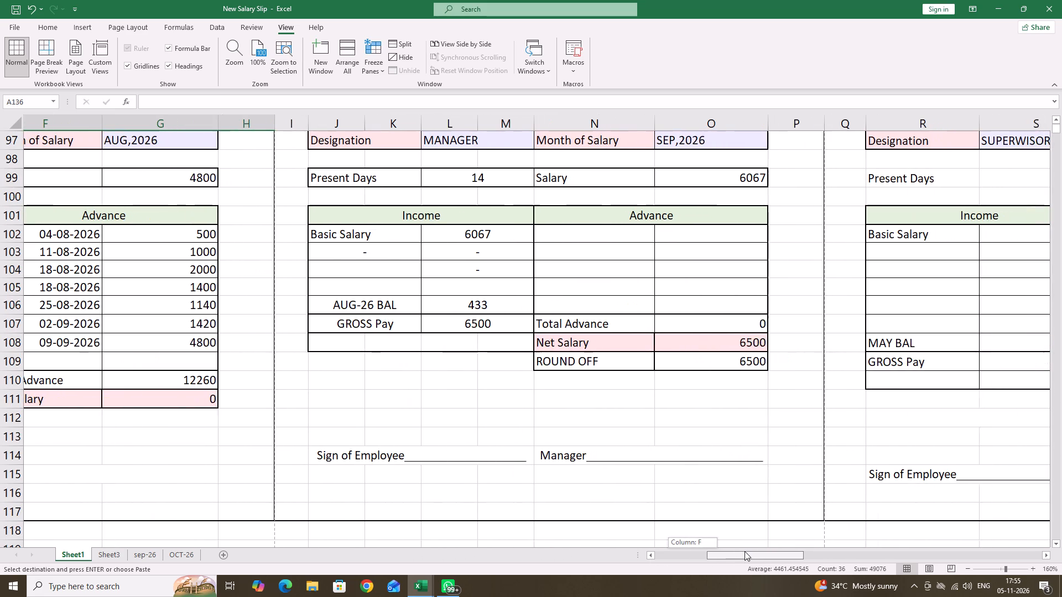
{"action": "left_click_drag", "start_coordinate": [745, 551], "coordinate": [748, 551]}
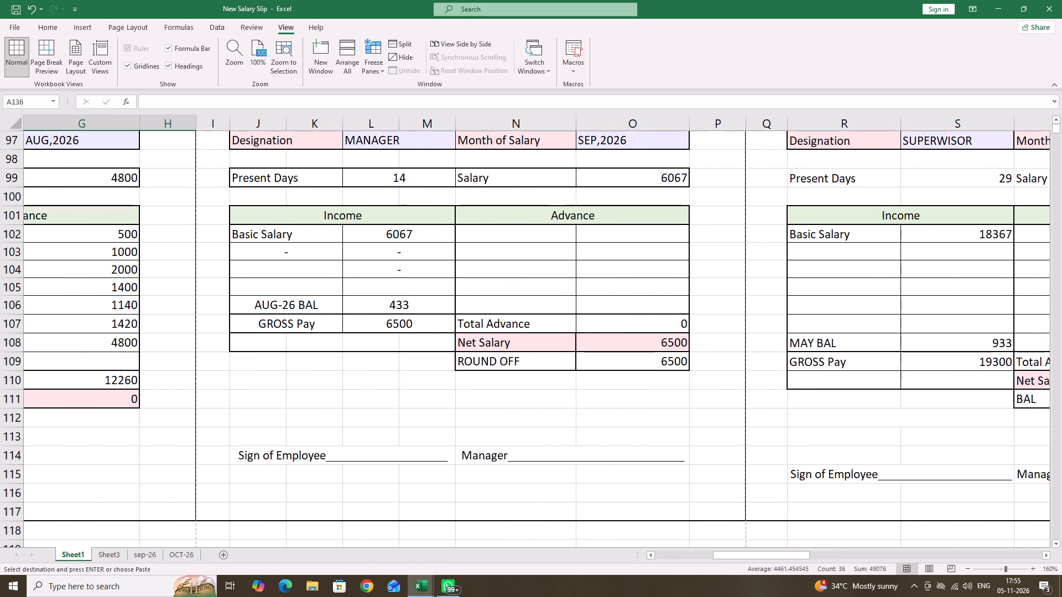
{"action": "left_click_drag", "start_coordinate": [731, 553], "coordinate": [755, 554]}
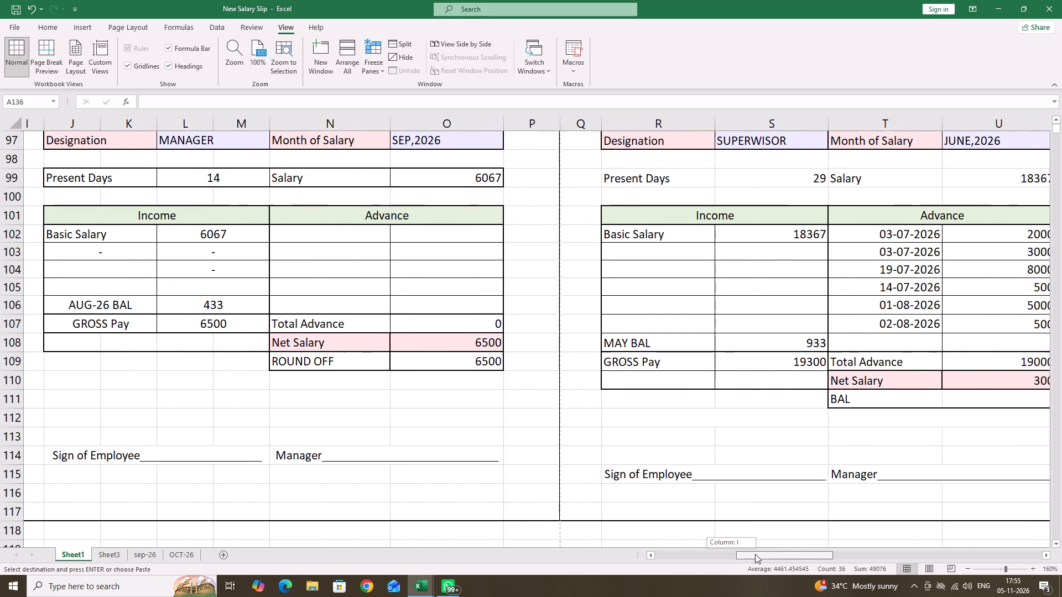
{"action": "left_click_drag", "start_coordinate": [755, 554], "coordinate": [804, 553]}
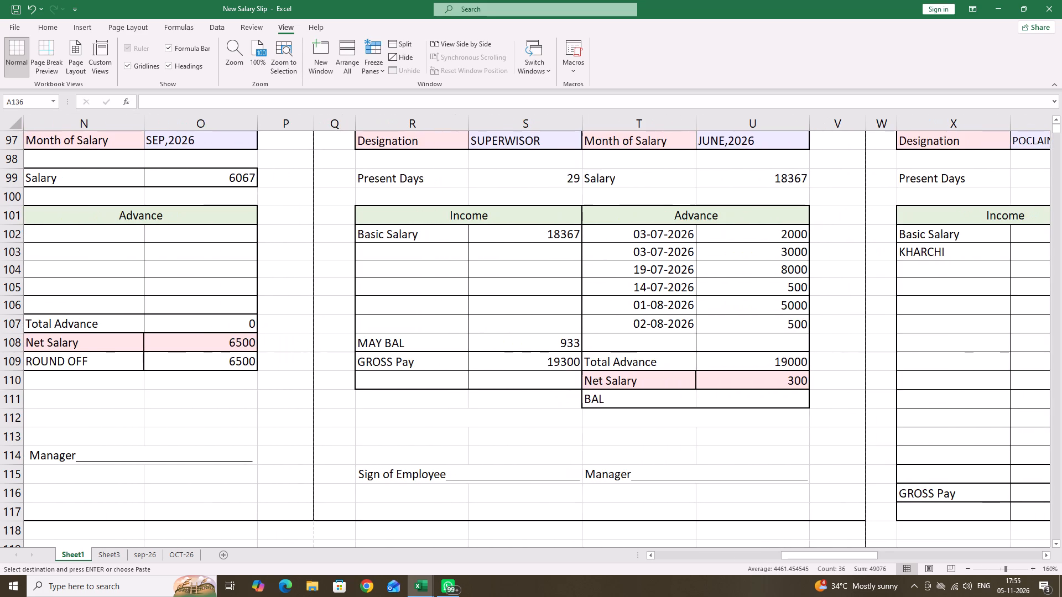
{"action": "scroll", "coordinate": [777, 528], "scroll_direction": "down", "scroll_amount": 17}
{"action": "scroll", "coordinate": [743, 506], "scroll_direction": "down", "scroll_amount": 5}
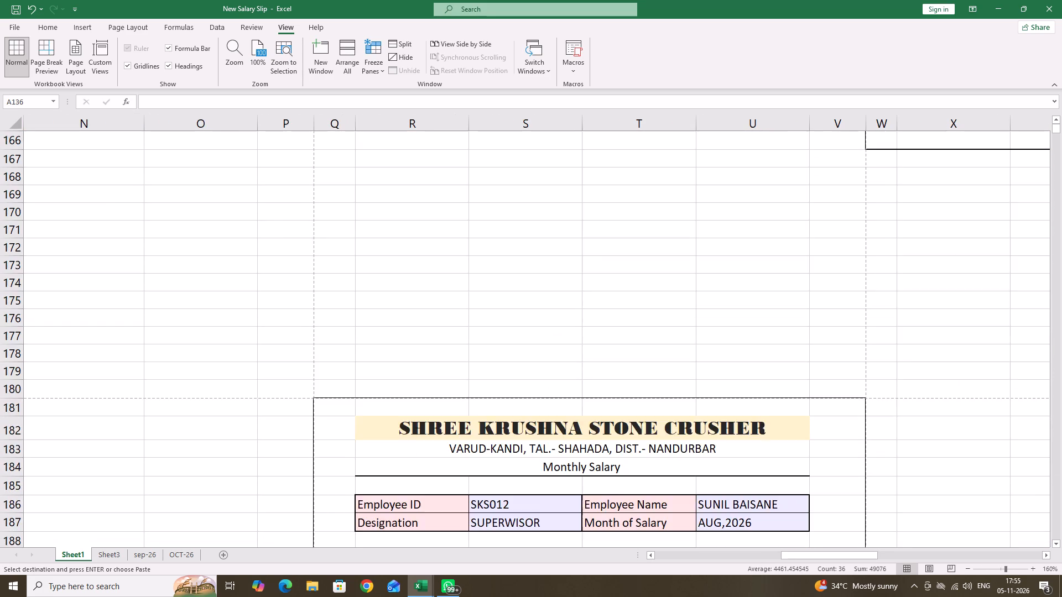
{"action": "scroll", "coordinate": [741, 507], "scroll_direction": "down", "scroll_amount": 14}
{"action": "scroll", "coordinate": [741, 508], "scroll_direction": "down", "scroll_amount": 20}
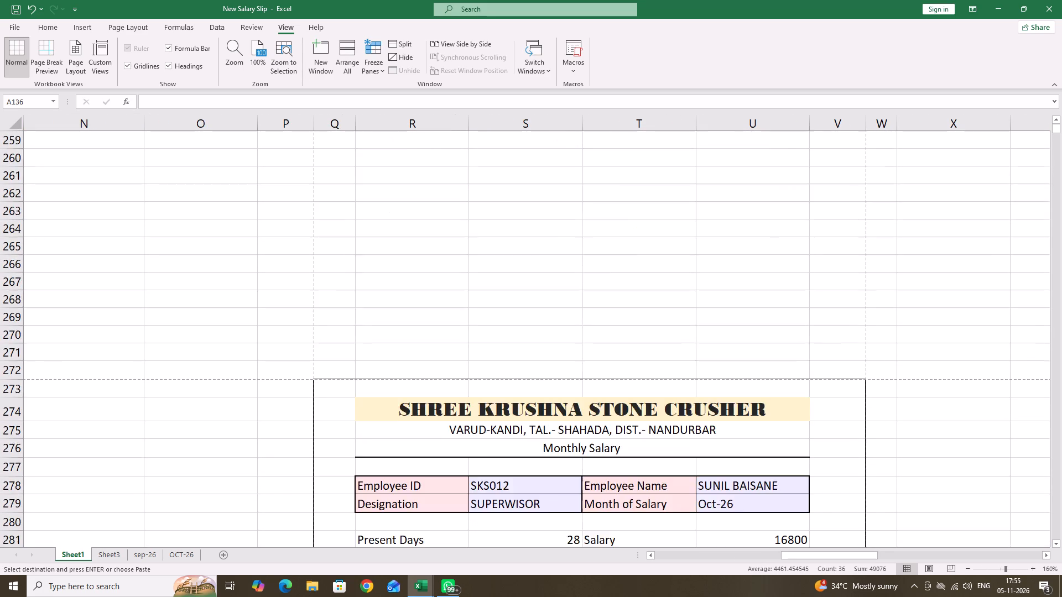
{"action": "scroll", "coordinate": [741, 509], "scroll_direction": "down", "scroll_amount": 14}
{"action": "scroll", "coordinate": [741, 509], "scroll_direction": "down", "scroll_amount": 15}
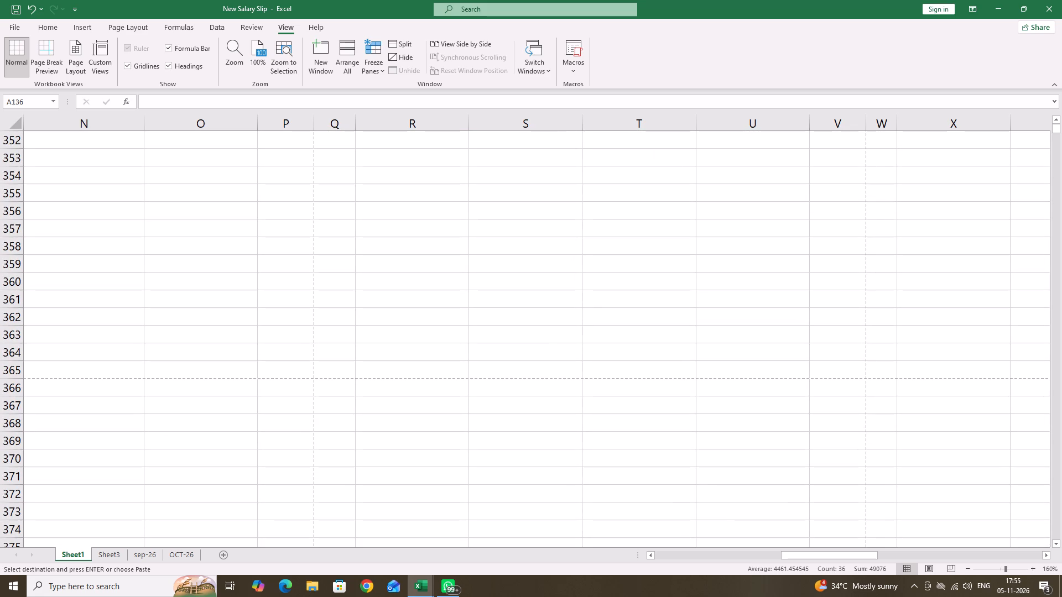
{"action": "scroll", "coordinate": [741, 510], "scroll_direction": "up", "scroll_amount": 20}
{"action": "scroll", "coordinate": [741, 510], "scroll_direction": "up", "scroll_amount": 5}
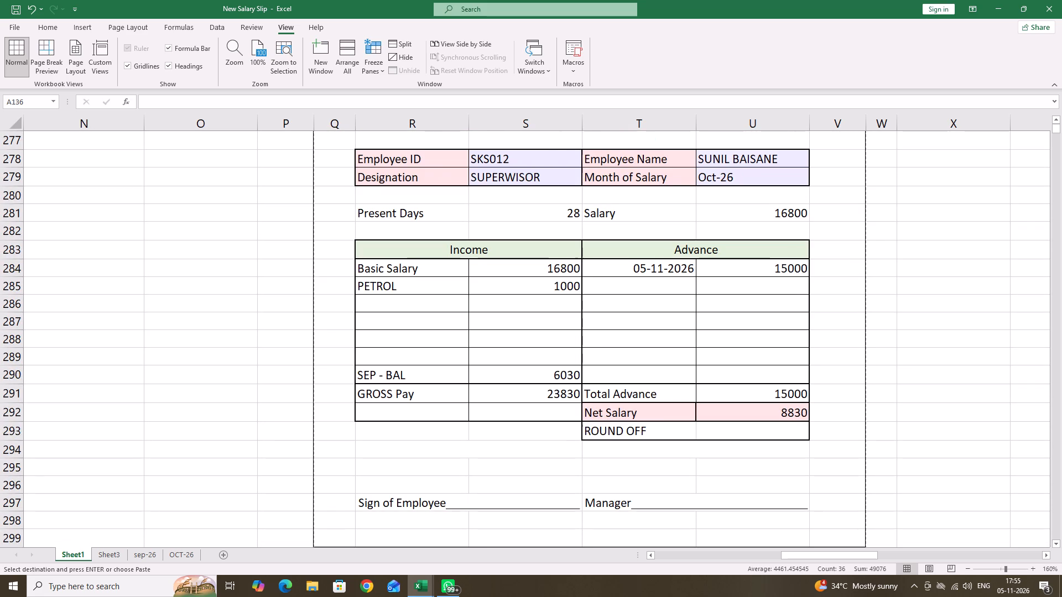
{"action": "scroll", "coordinate": [741, 510], "scroll_direction": "up", "scroll_amount": 1}
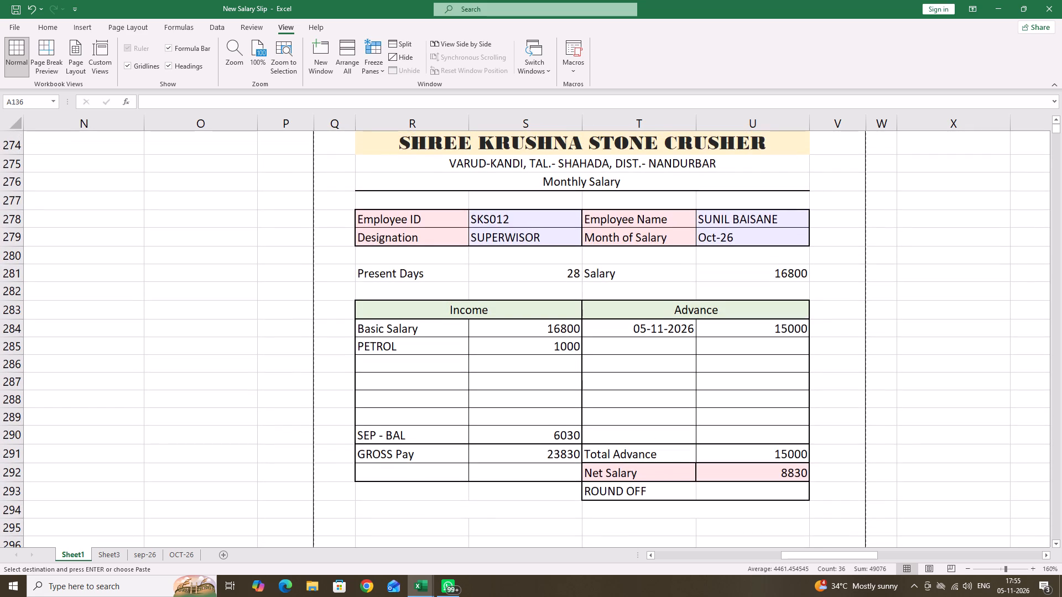
{"action": "scroll", "coordinate": [741, 510], "scroll_direction": "up", "scroll_amount": 12}
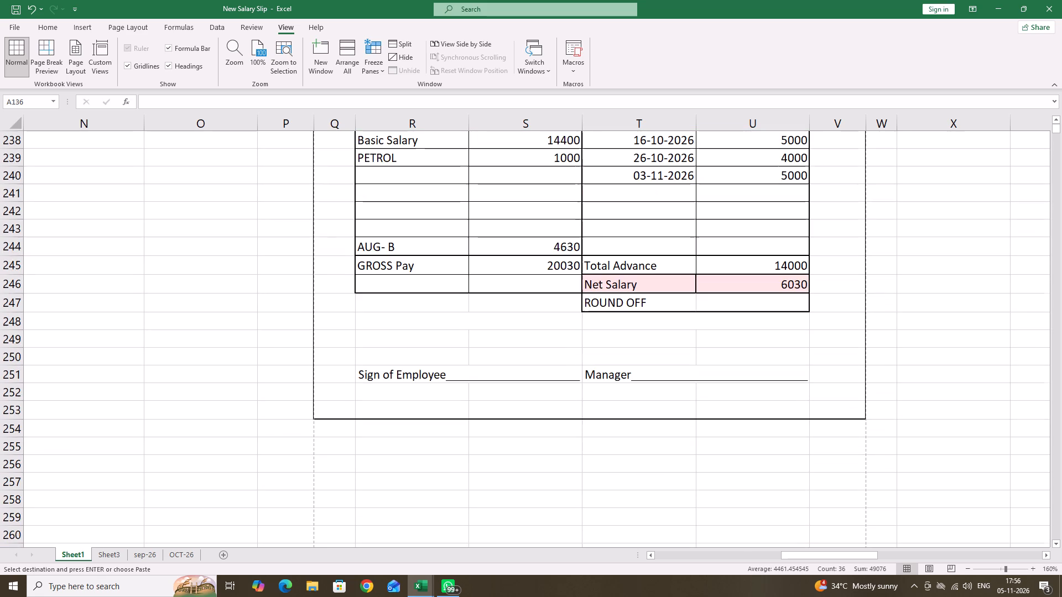
{"action": "left_click", "coordinate": [792, 555]}
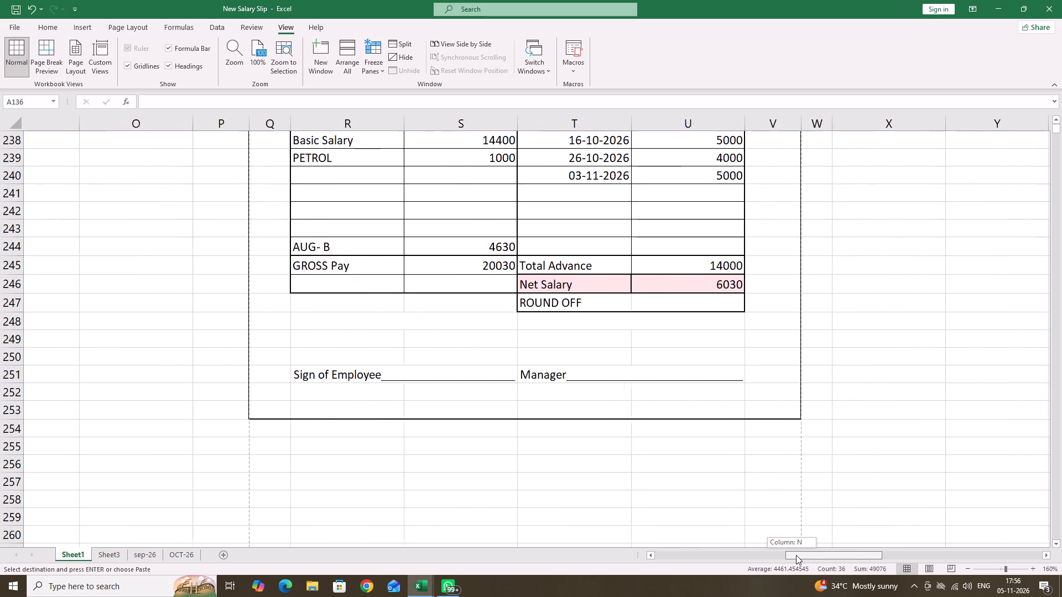
{"action": "scroll", "coordinate": [754, 523], "scroll_direction": "up", "scroll_amount": 4}
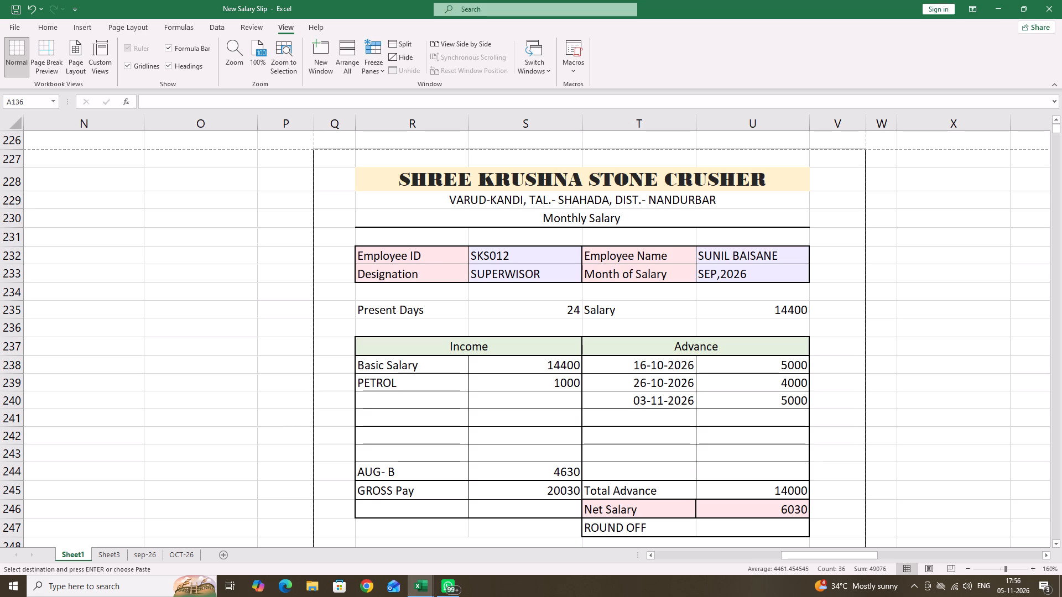
Copy the supervisor's entire SEP,2026 salary slip on Sheet1, range Q227:V253.
{"action": "left_click", "coordinate": [752, 315]}
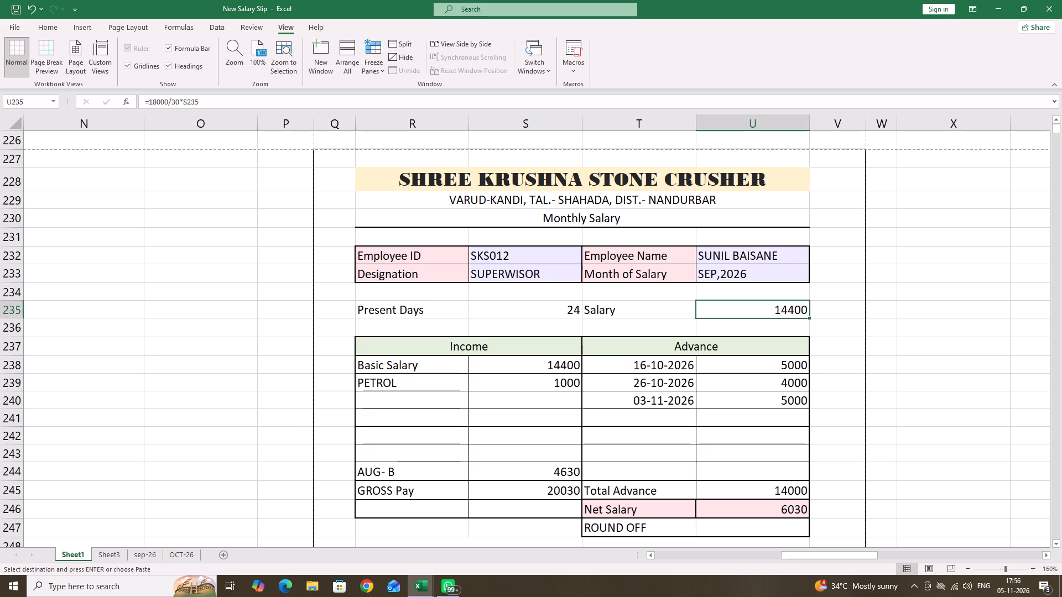
{"action": "left_click_drag", "start_coordinate": [327, 159], "coordinate": [366, 156]}
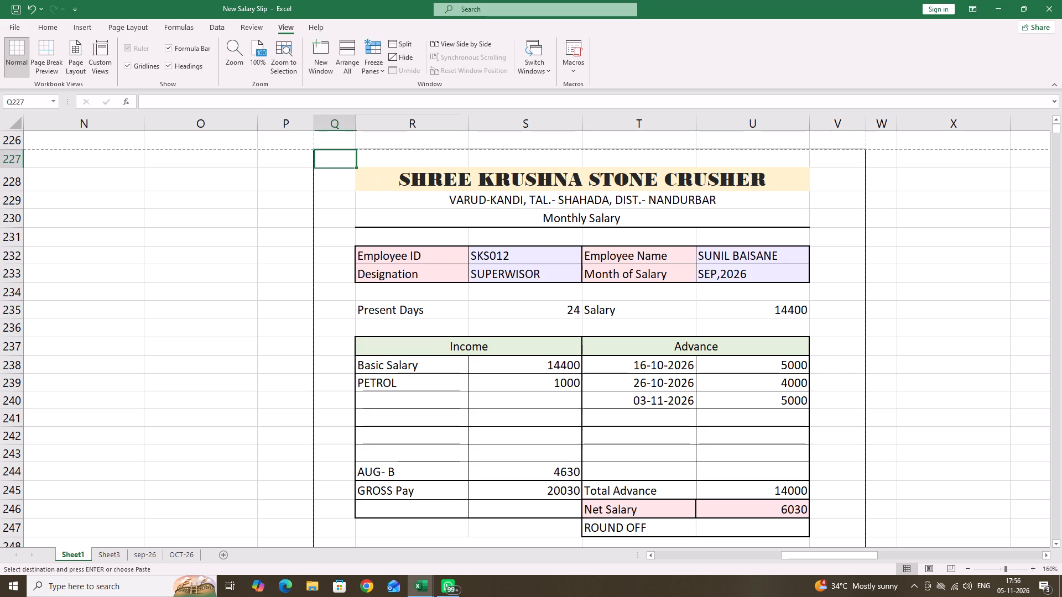
{"action": "left_click_drag", "start_coordinate": [366, 156], "coordinate": [826, 240]}
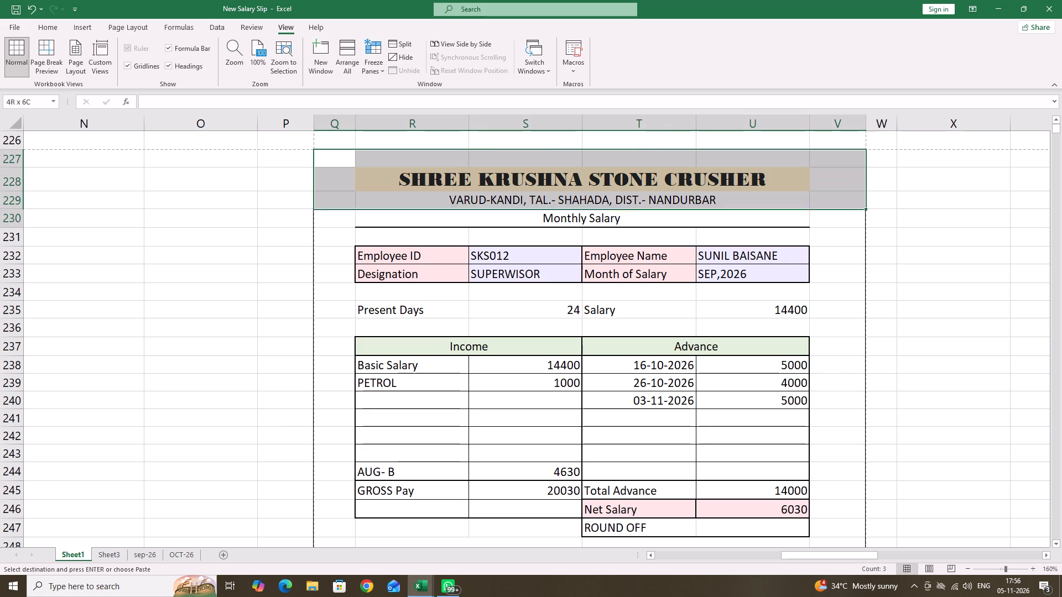
{"action": "left_click_drag", "start_coordinate": [826, 240], "coordinate": [795, 538]}
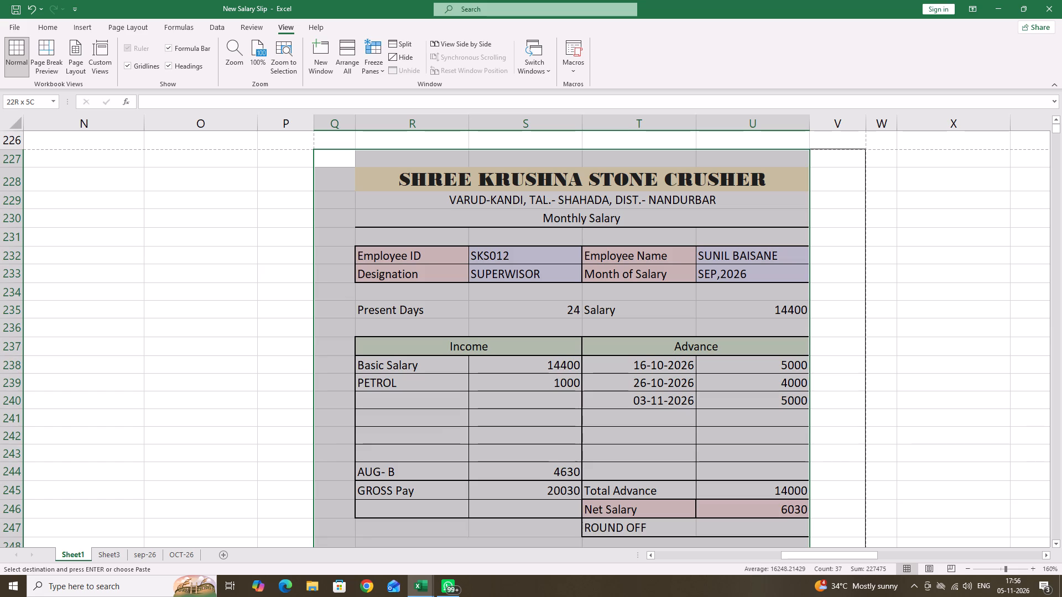
{"action": "left_click_drag", "start_coordinate": [795, 538], "coordinate": [822, 446]}
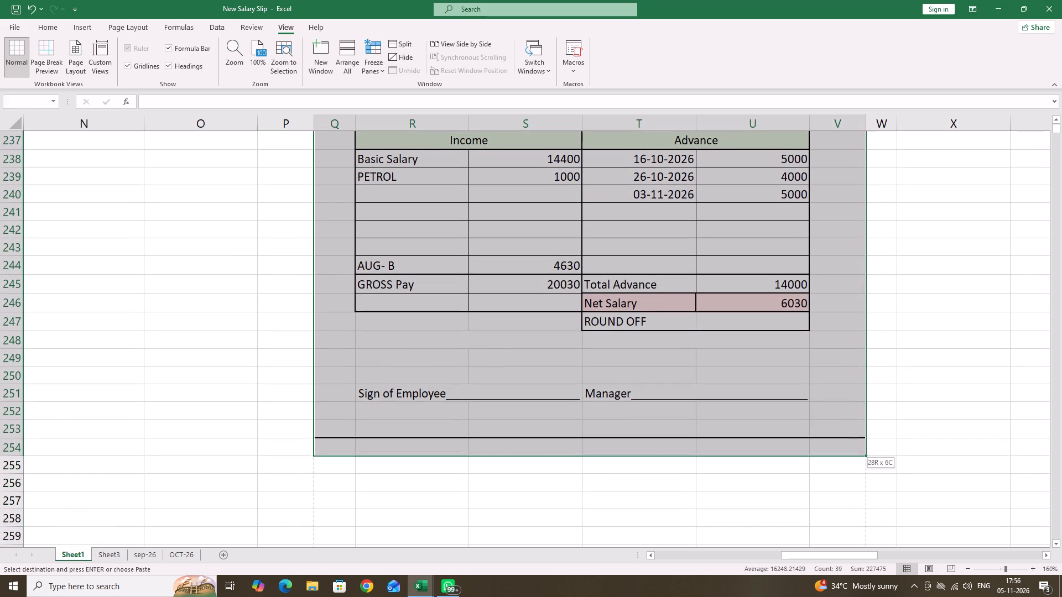
{"action": "left_click_drag", "start_coordinate": [822, 446], "coordinate": [823, 437]}
{"action": "right_click", "coordinate": [814, 401]}
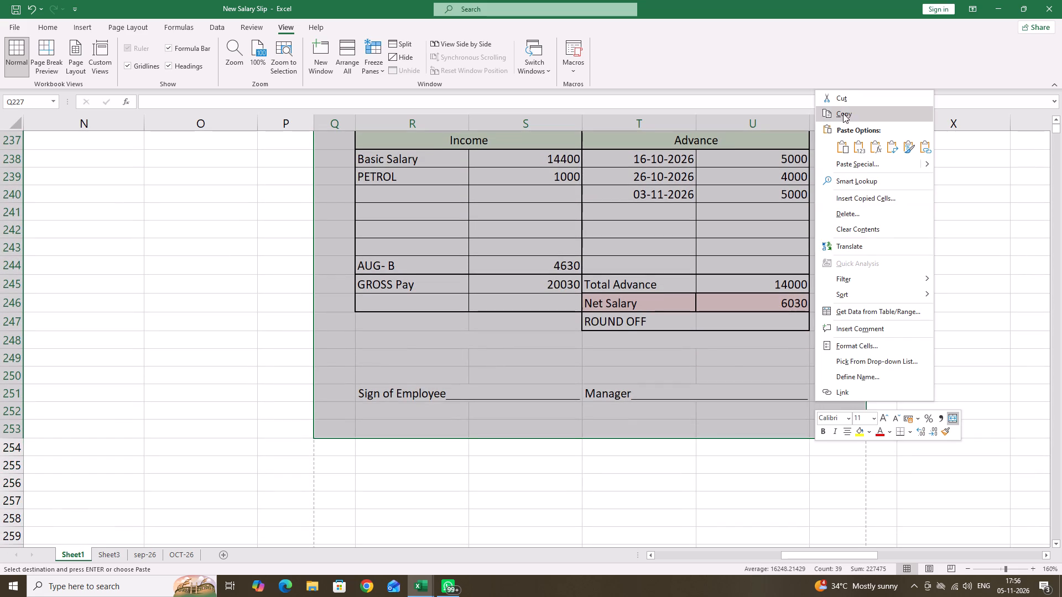
{"action": "left_click", "coordinate": [843, 113]}
{"action": "scroll", "coordinate": [688, 583], "scroll_direction": "down", "scroll_amount": 3}
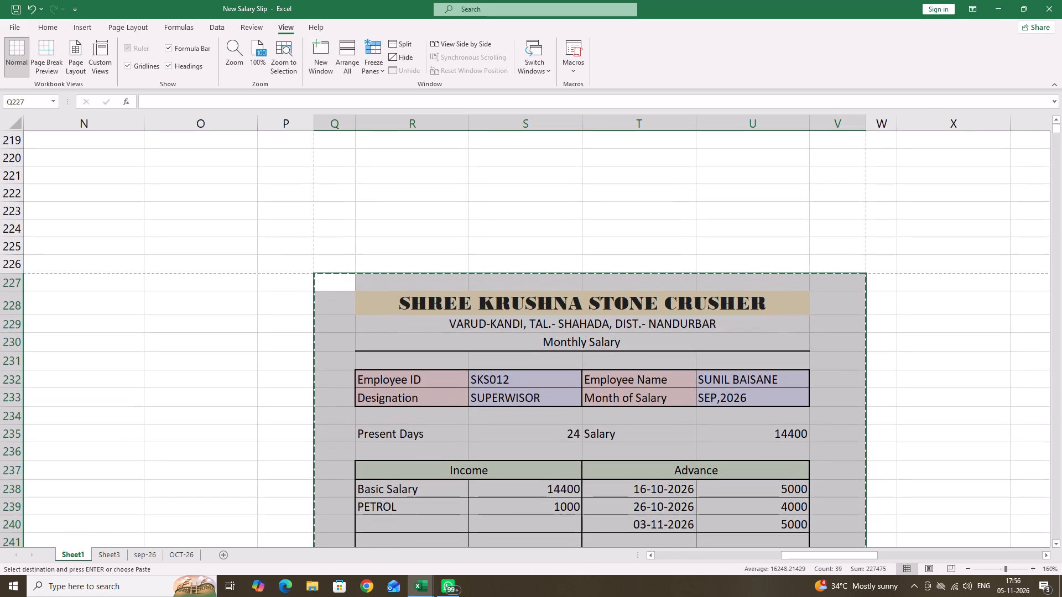
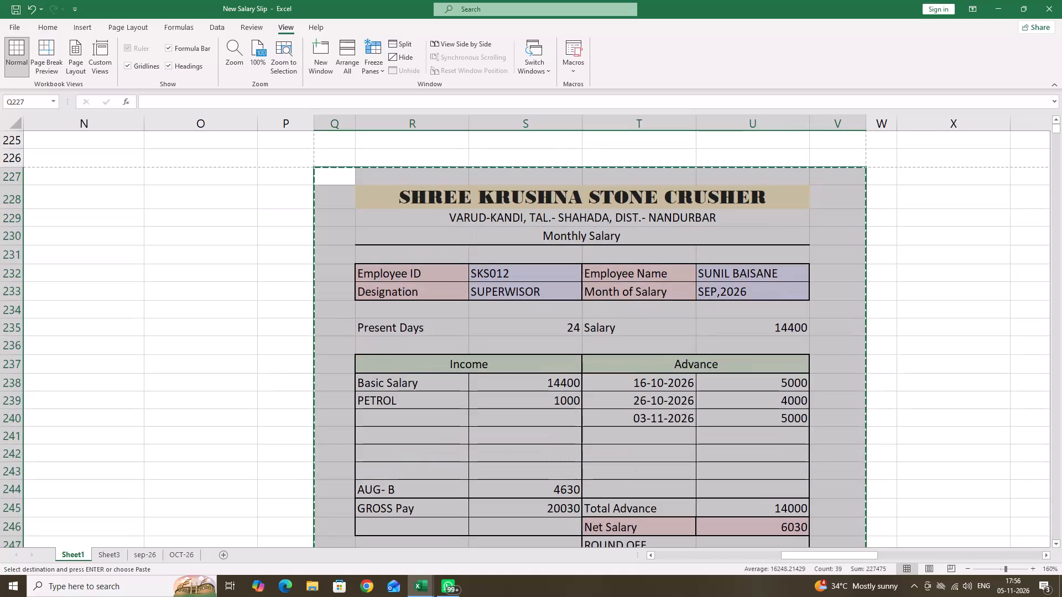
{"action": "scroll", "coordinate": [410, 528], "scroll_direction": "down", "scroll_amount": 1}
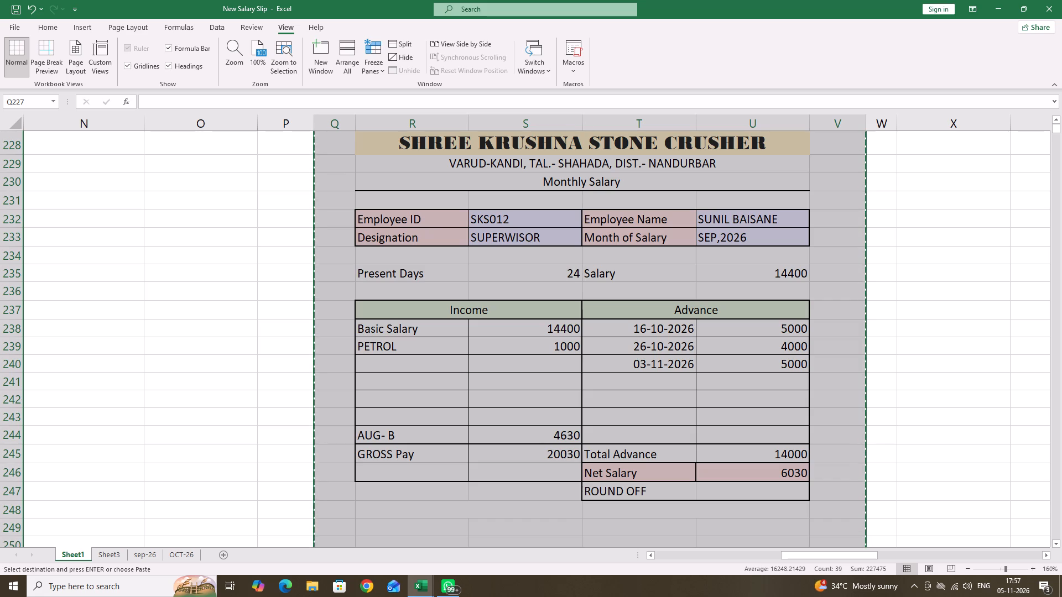
Review the supervisor's SEP,2026 slip in rows 227 to 253 against the earlier slip above it, checking income, advances and net salary.
{"action": "scroll", "coordinate": [417, 514], "scroll_direction": "up", "scroll_amount": 3}
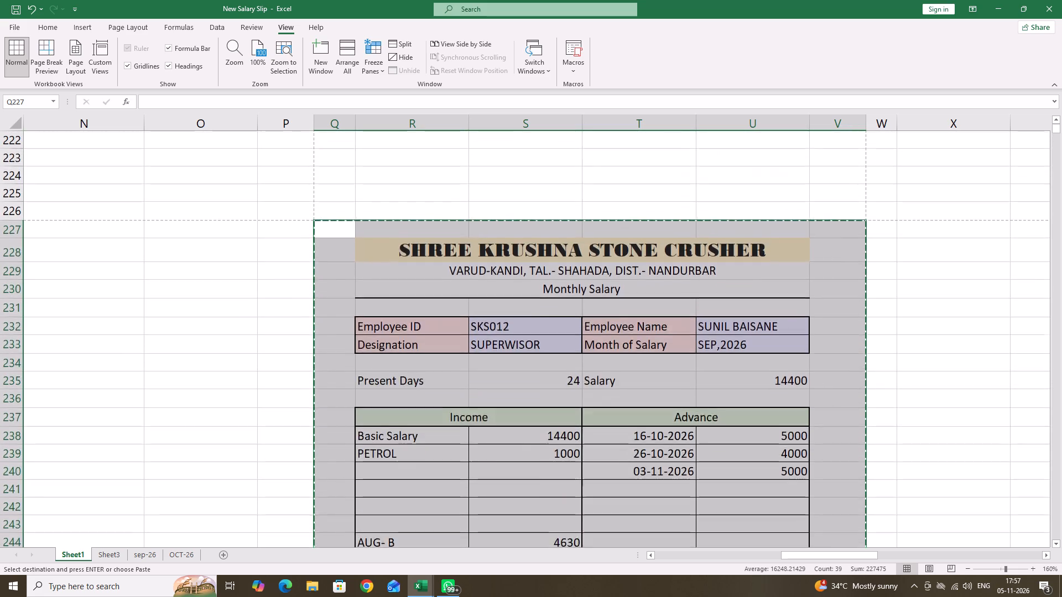
{"action": "scroll", "coordinate": [417, 514], "scroll_direction": "up", "scroll_amount": 10}
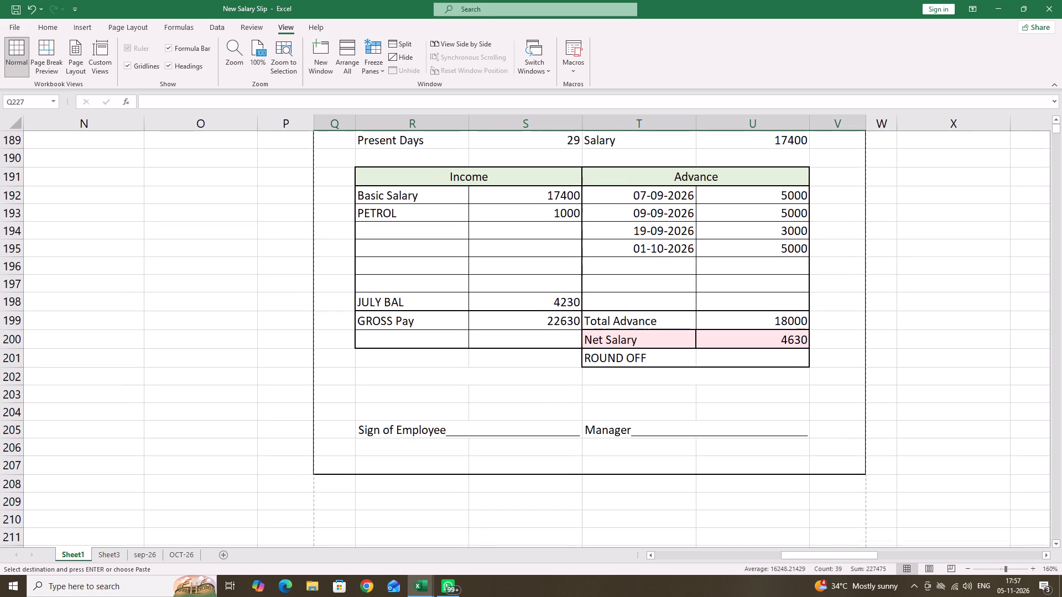
{"action": "scroll", "coordinate": [420, 517], "scroll_direction": "up", "scroll_amount": 2}
{"action": "scroll", "coordinate": [420, 517], "scroll_direction": "down", "scroll_amount": 11}
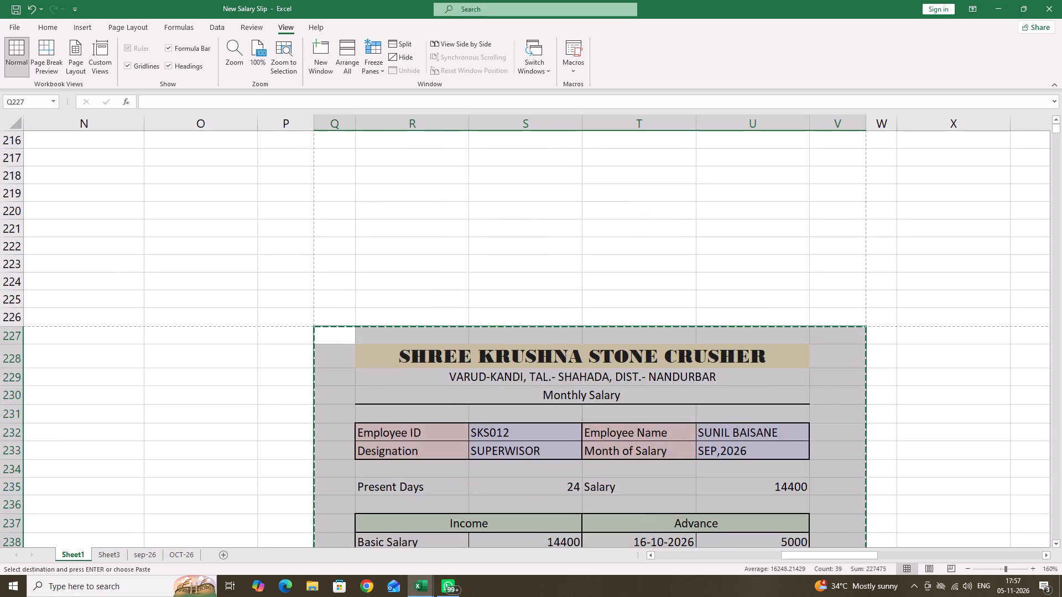
{"action": "scroll", "coordinate": [425, 515], "scroll_direction": "down", "scroll_amount": 7}
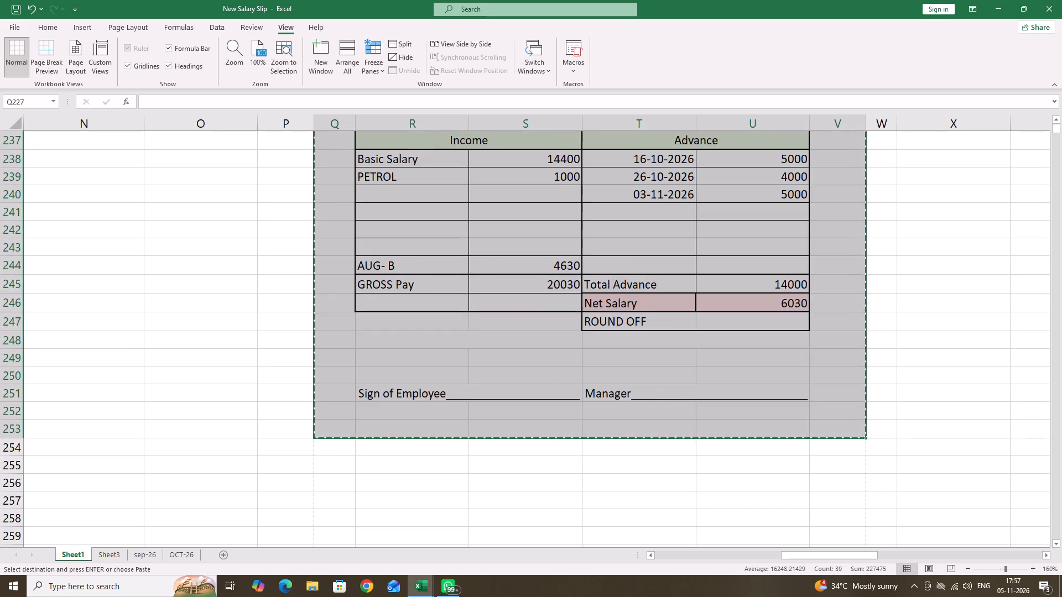
{"action": "scroll", "coordinate": [428, 513], "scroll_direction": "down", "scroll_amount": 7}
{"action": "scroll", "coordinate": [428, 513], "scroll_direction": "up", "scroll_amount": 8}
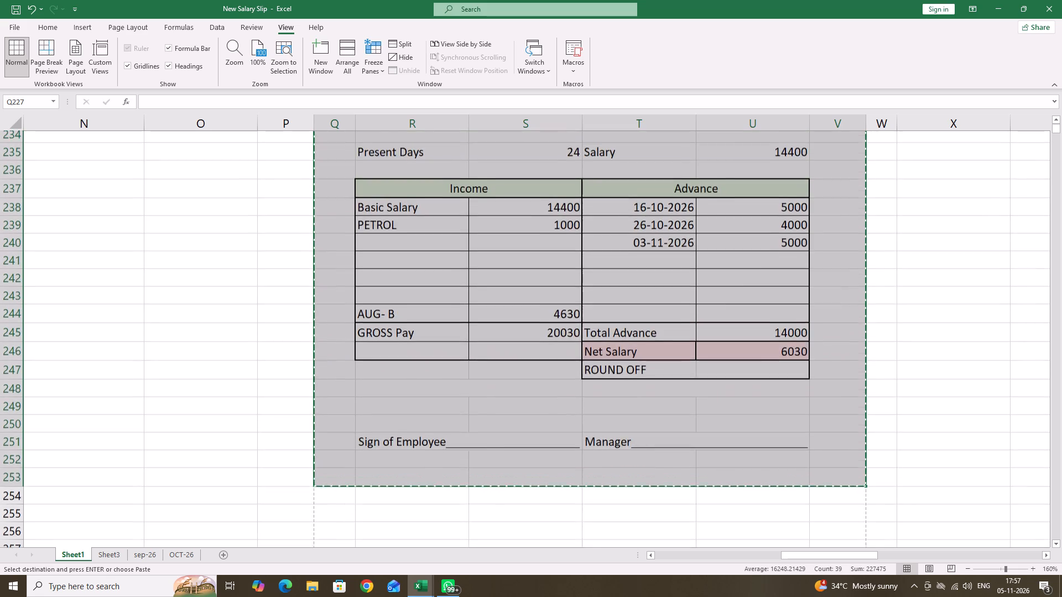
{"action": "scroll", "coordinate": [428, 515], "scroll_direction": "up", "scroll_amount": 2}
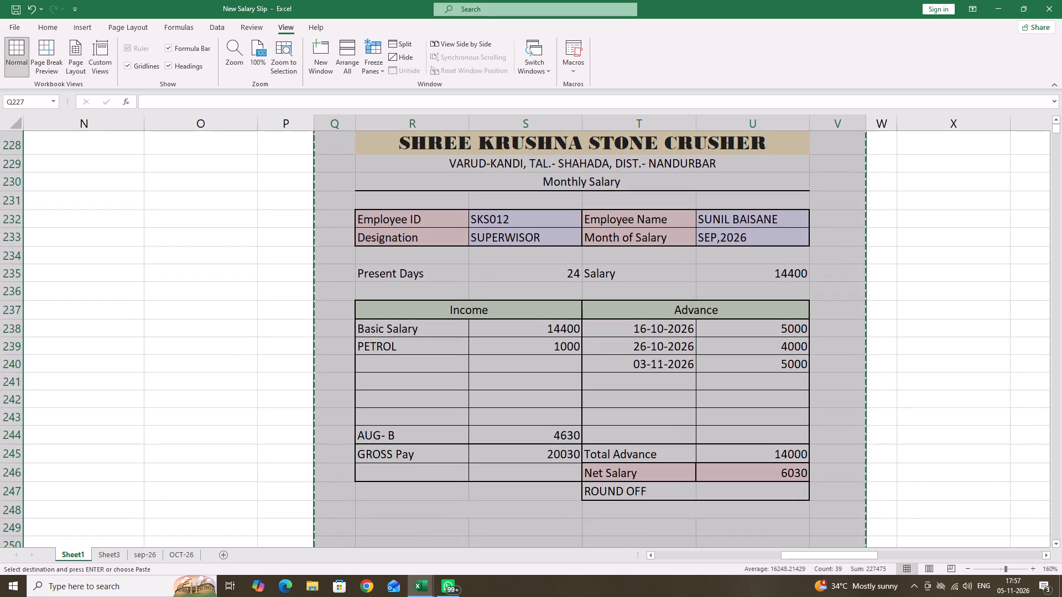
Copy the supervisor's complete SEP,2026 salary slip, range Q227:V253 on Sheet1.
{"action": "key", "text": "ctrl+c"}
{"action": "scroll", "coordinate": [417, 541], "scroll_direction": "down", "scroll_amount": 3}
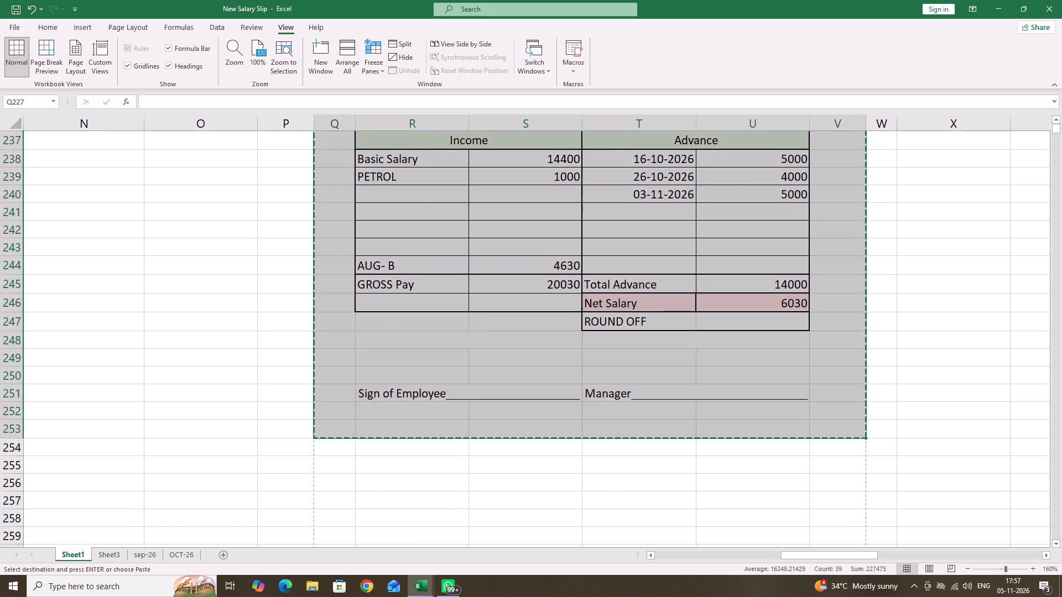
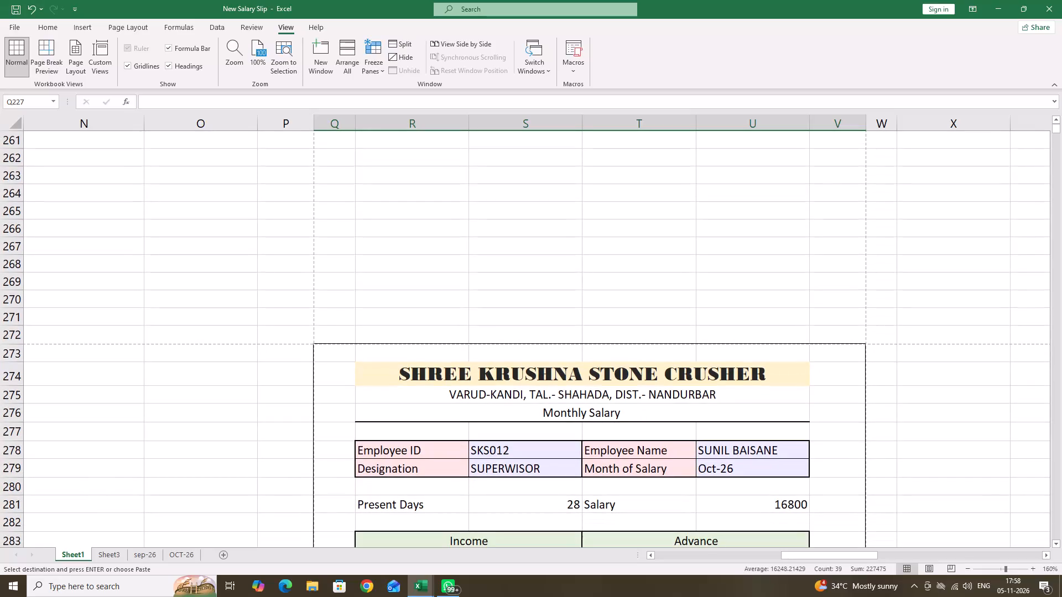
Copy the supervisor's complete Oct-26 salary slip, range Q273:V299 on Sheet1.
{"action": "left_click_drag", "start_coordinate": [330, 355], "coordinate": [862, 374]}
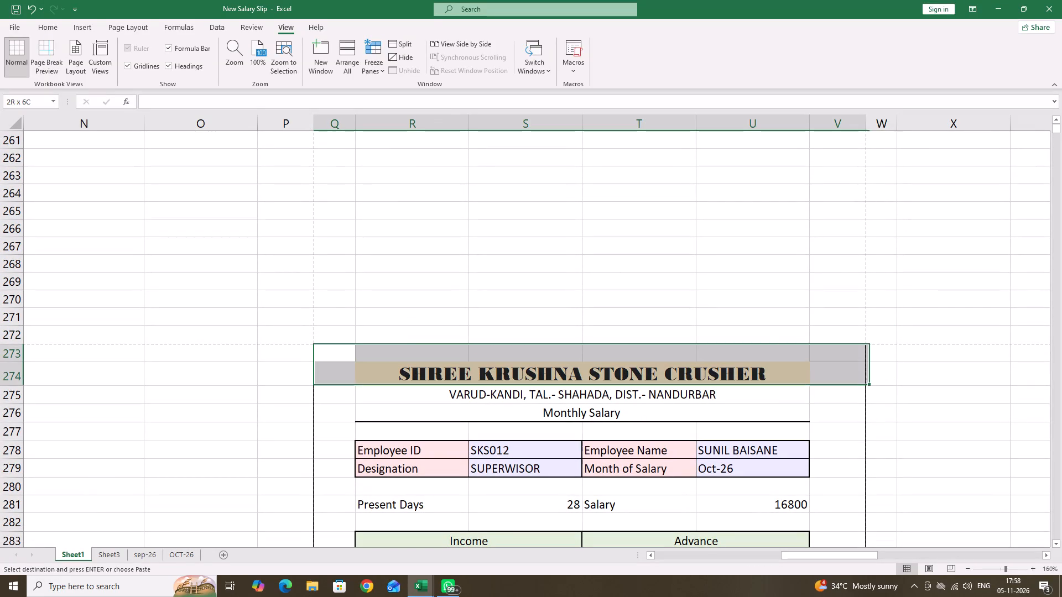
{"action": "left_click_drag", "start_coordinate": [862, 374], "coordinate": [830, 444]}
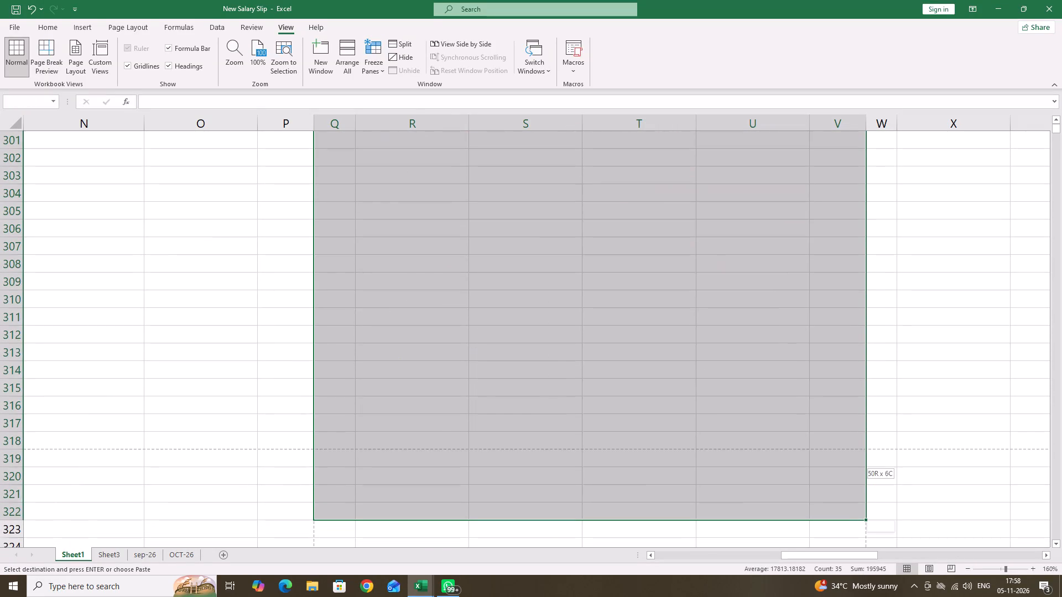
{"action": "left_click_drag", "start_coordinate": [830, 444], "coordinate": [812, 128]}
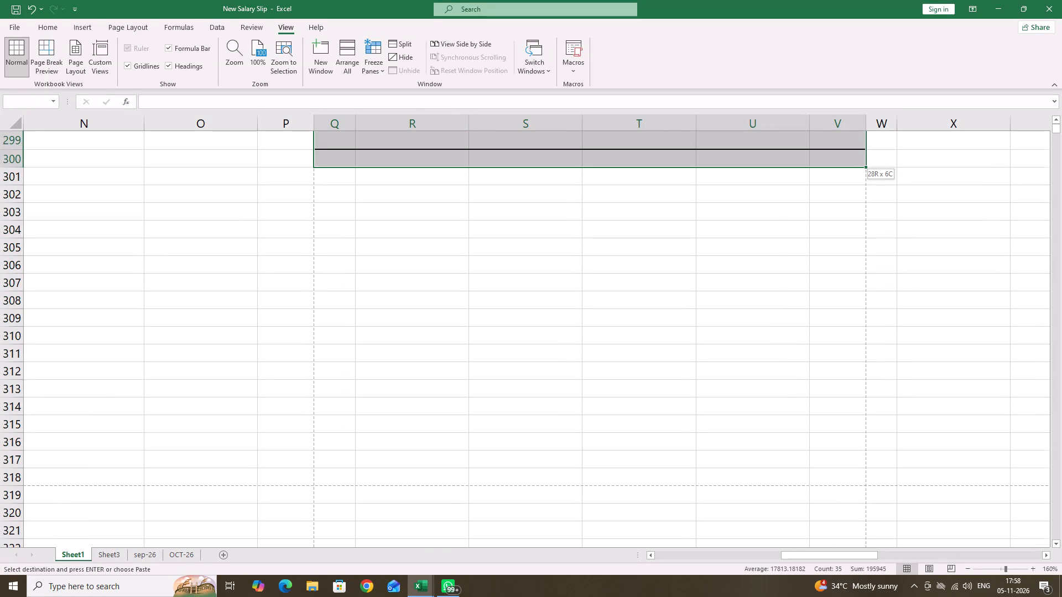
{"action": "left_click_drag", "start_coordinate": [812, 128], "coordinate": [818, 207]}
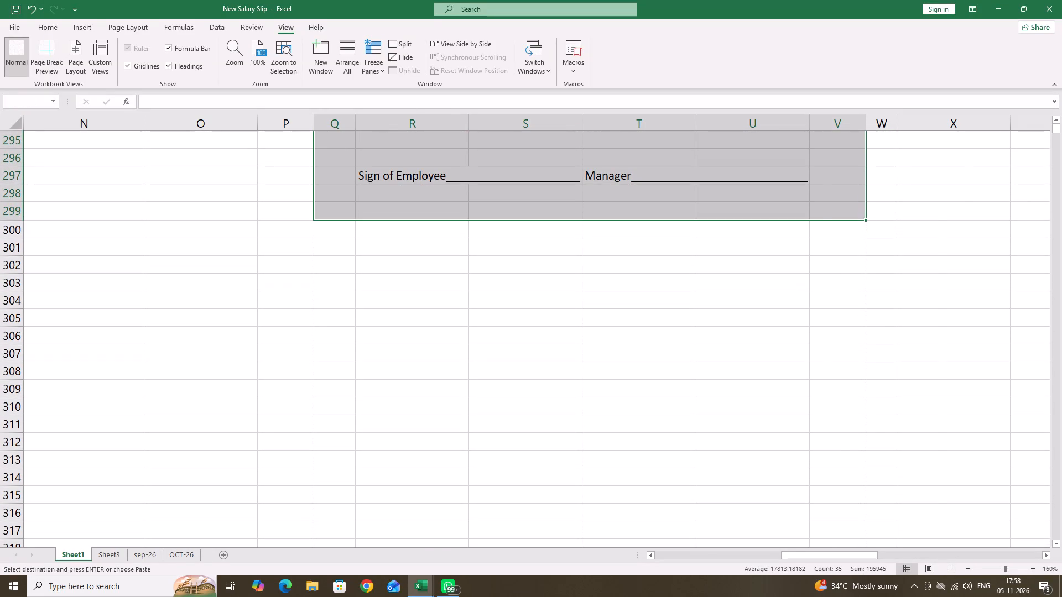
{"action": "right_click", "coordinate": [818, 207]}
{"action": "left_click", "coordinate": [835, 234]}
Review the supervisor's Oct-26 slip from the employee details through income, advance and net salary down to the signature line.
{"action": "scroll", "coordinate": [569, 433], "scroll_direction": "down", "scroll_amount": 1}
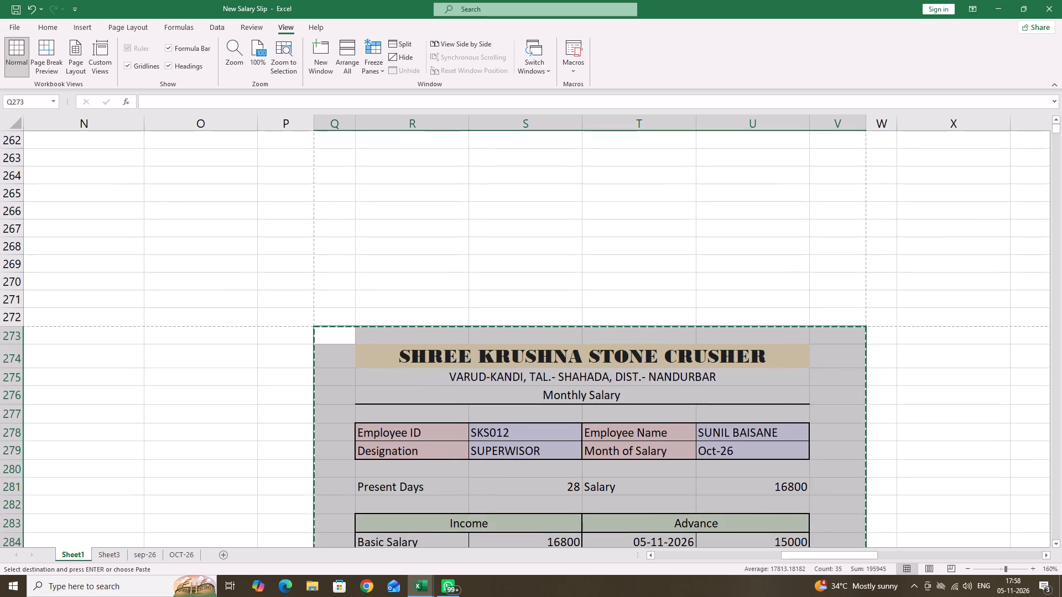
{"action": "scroll", "coordinate": [569, 433], "scroll_direction": "down", "scroll_amount": 3}
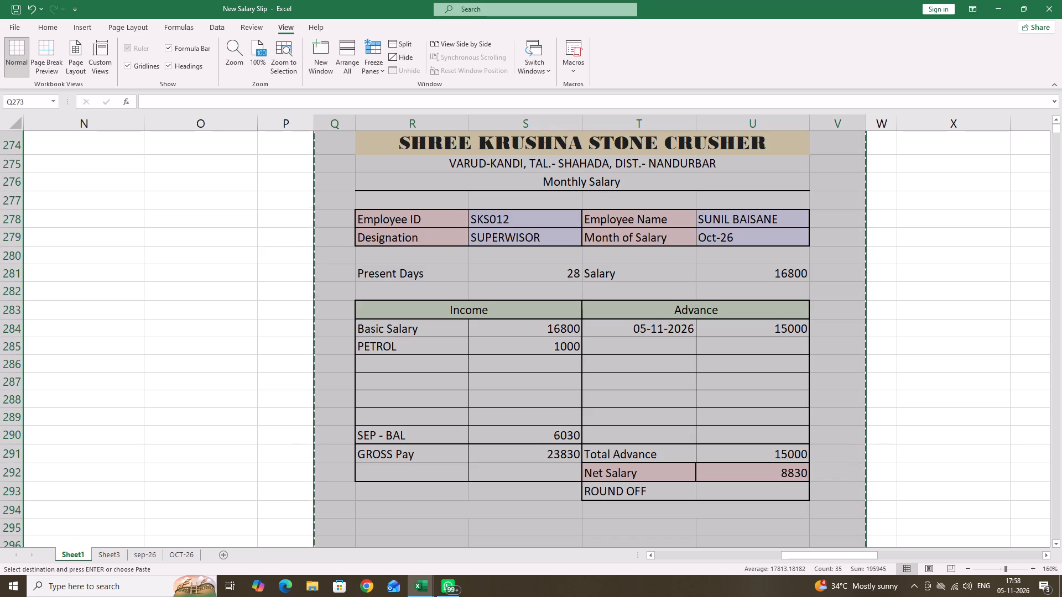
{"action": "scroll", "coordinate": [550, 445], "scroll_direction": "down", "scroll_amount": 2}
{"action": "left_click", "coordinate": [426, 585]}
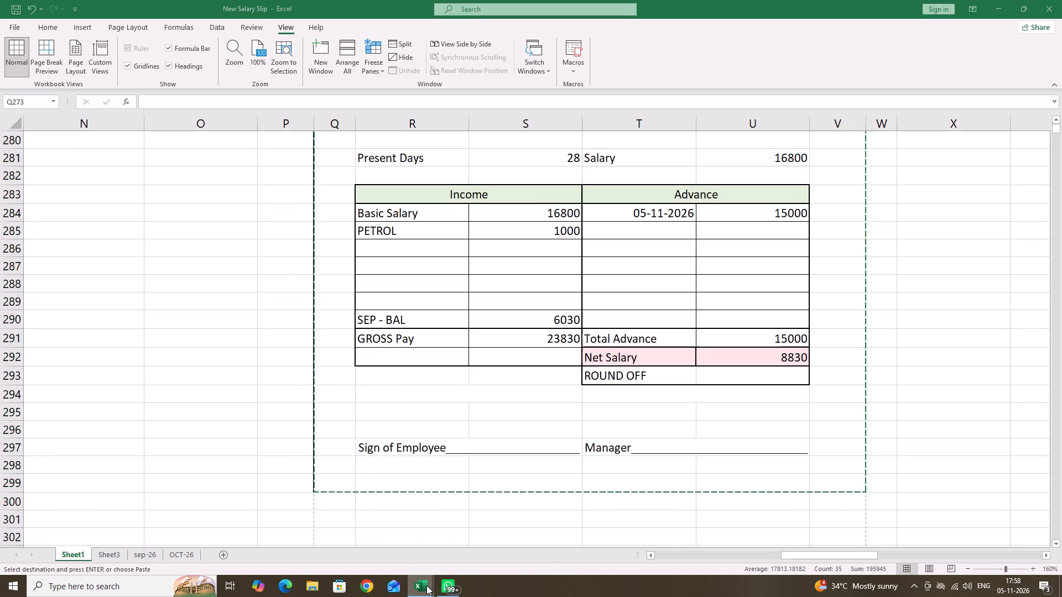
{"action": "left_click", "coordinate": [400, 551]}
{"action": "scroll", "coordinate": [412, 543], "scroll_direction": "down", "scroll_amount": 3}
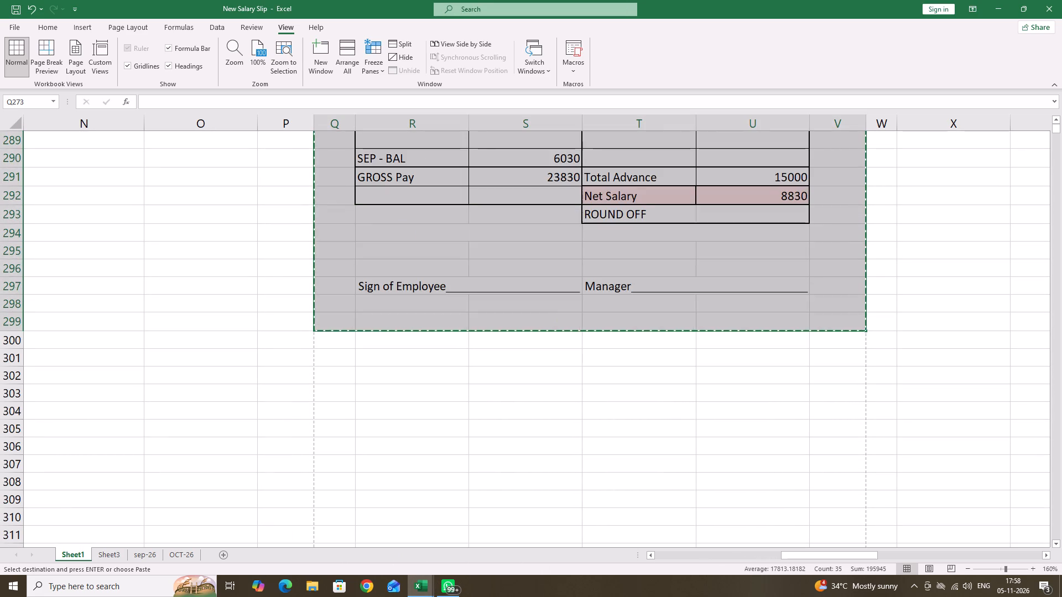
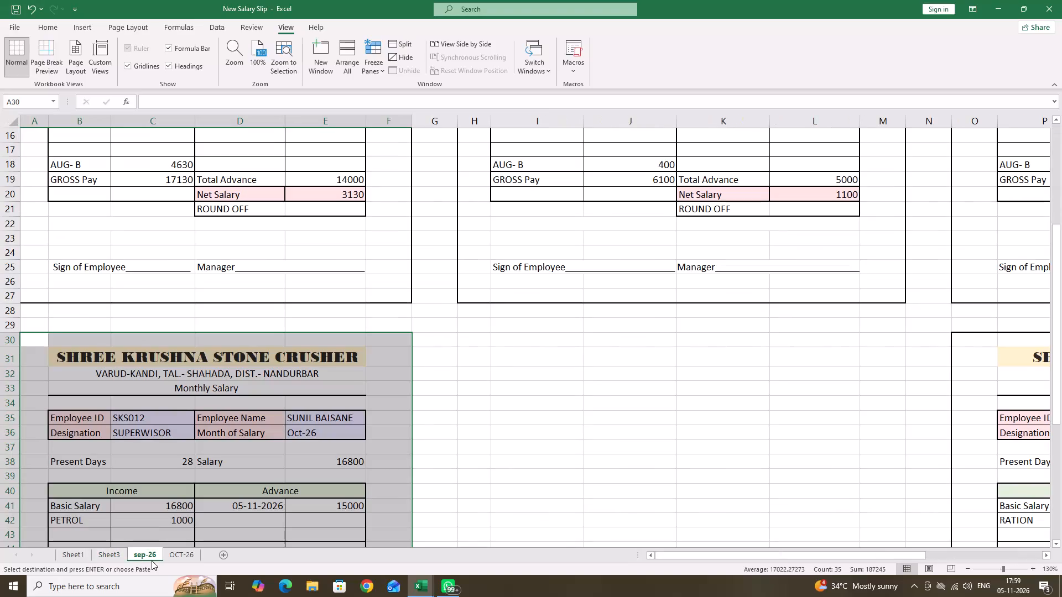
Compare the supervisor's September slip with the October slip below it on the sep-26 sheet.
{"action": "scroll", "coordinate": [169, 517], "scroll_direction": "up", "scroll_amount": 1}
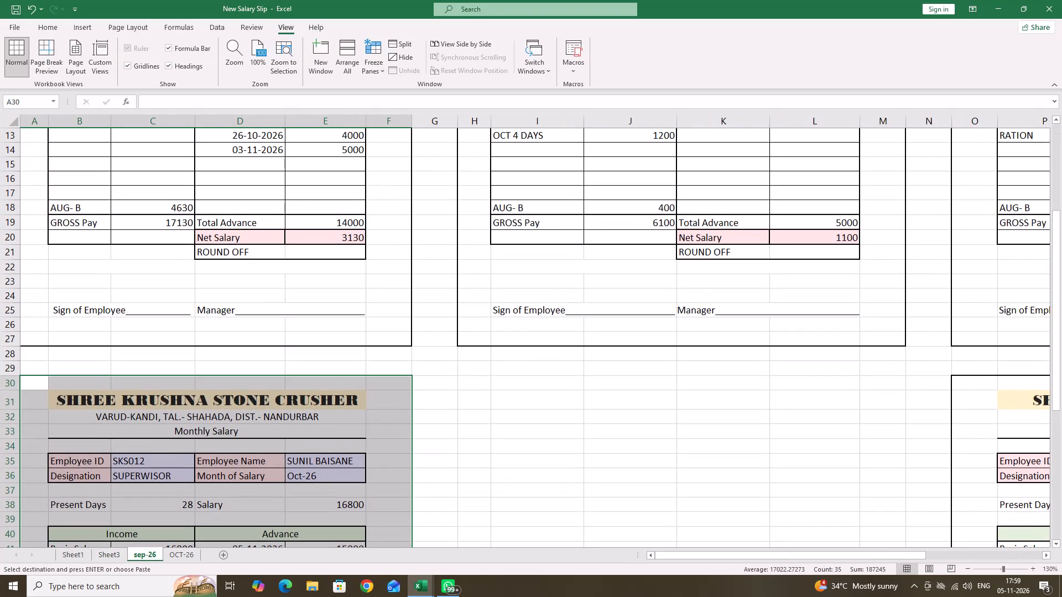
{"action": "scroll", "coordinate": [169, 502], "scroll_direction": "down", "scroll_amount": 1}
{"action": "scroll", "coordinate": [169, 502], "scroll_direction": "up", "scroll_amount": 7}
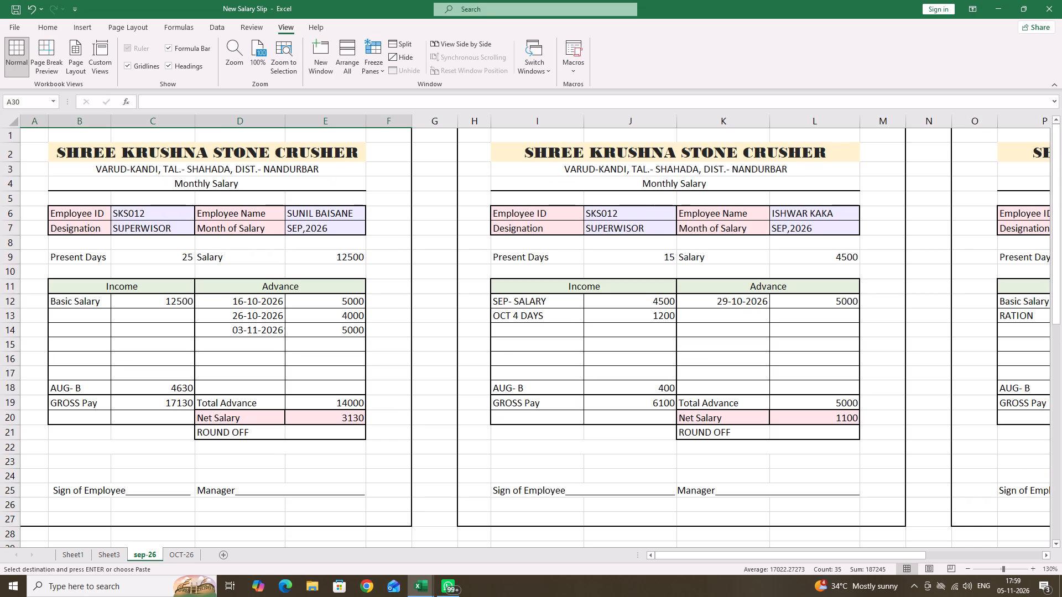
{"action": "scroll", "coordinate": [169, 502], "scroll_direction": "up", "scroll_amount": 4}
{"action": "scroll", "coordinate": [169, 502], "scroll_direction": "down", "scroll_amount": 2}
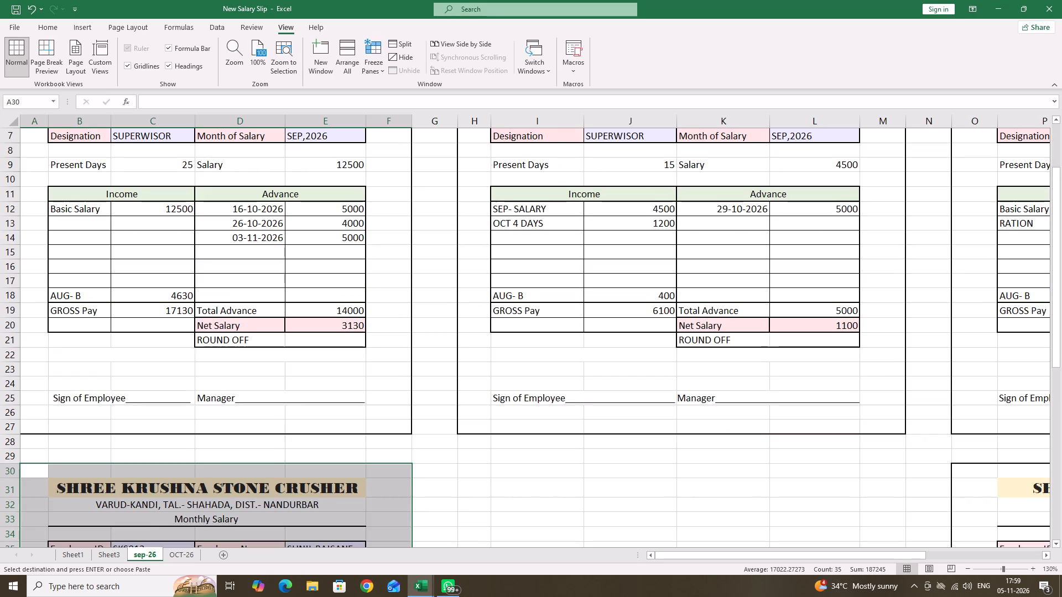
{"action": "scroll", "coordinate": [169, 502], "scroll_direction": "down", "scroll_amount": 5}
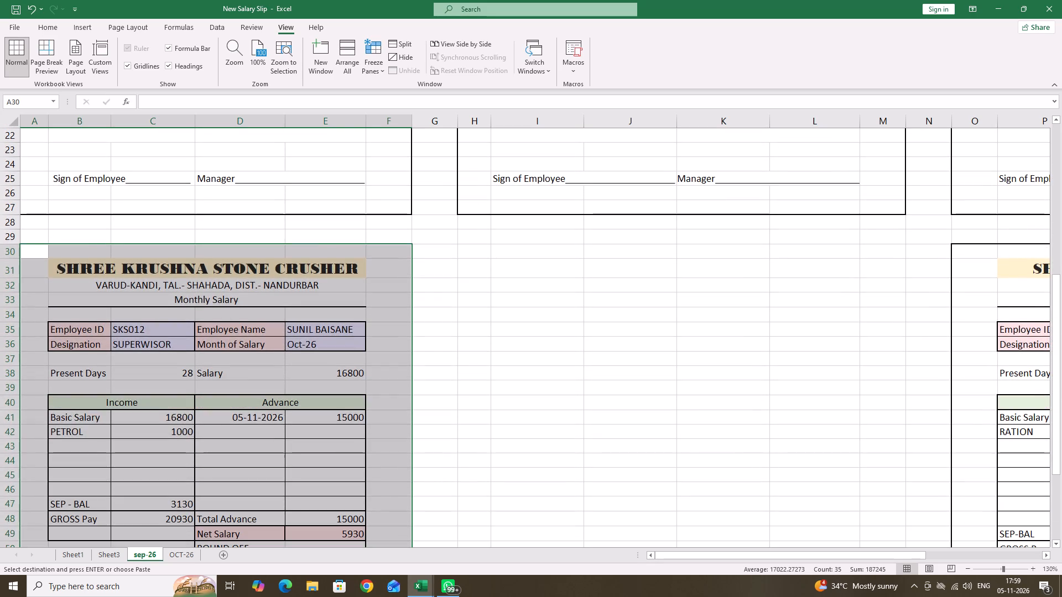
{"action": "scroll", "coordinate": [169, 502], "scroll_direction": "up", "scroll_amount": 11}
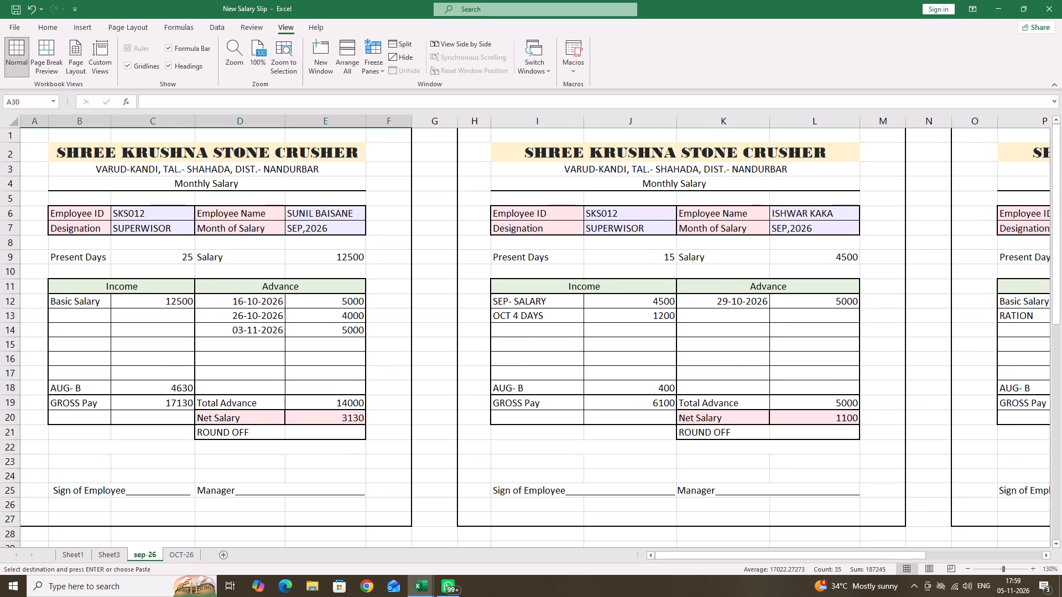
Copy the first supervisor's complete September 2026 salary slip, range A1:F27 on the sep-26 sheet.
{"action": "left_click_drag", "start_coordinate": [42, 134], "coordinate": [376, 150]}
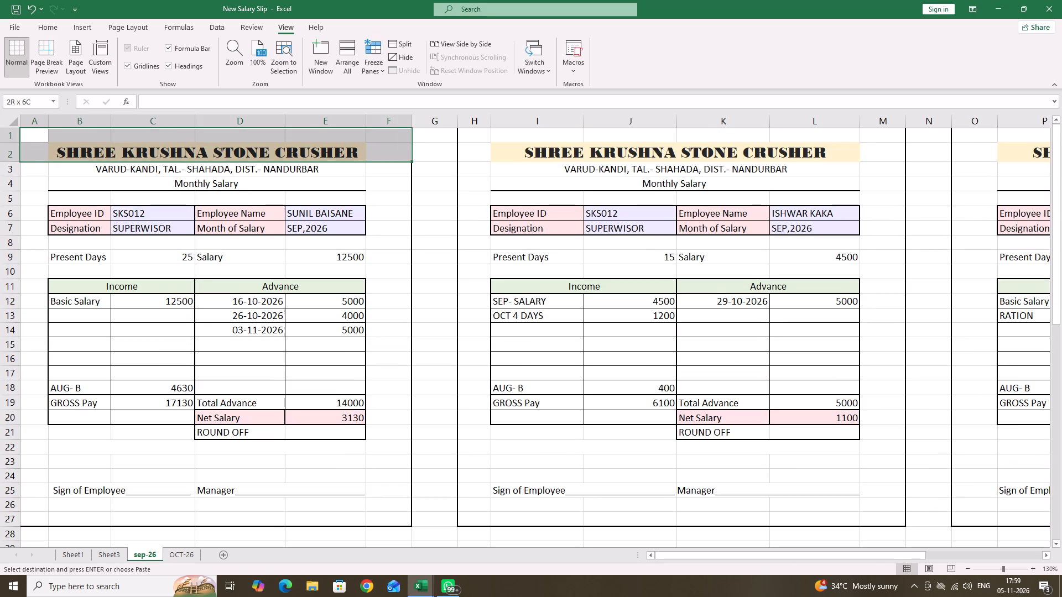
{"action": "left_click_drag", "start_coordinate": [376, 150], "coordinate": [391, 504]}
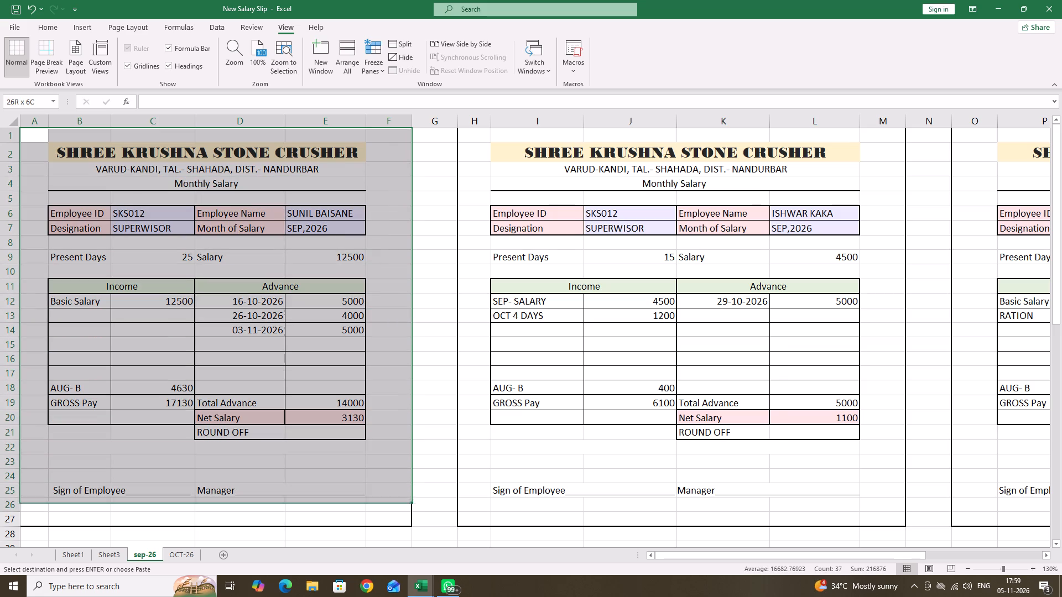
{"action": "left_click_drag", "start_coordinate": [391, 504], "coordinate": [392, 521]}
{"action": "right_click", "coordinate": [392, 521]}
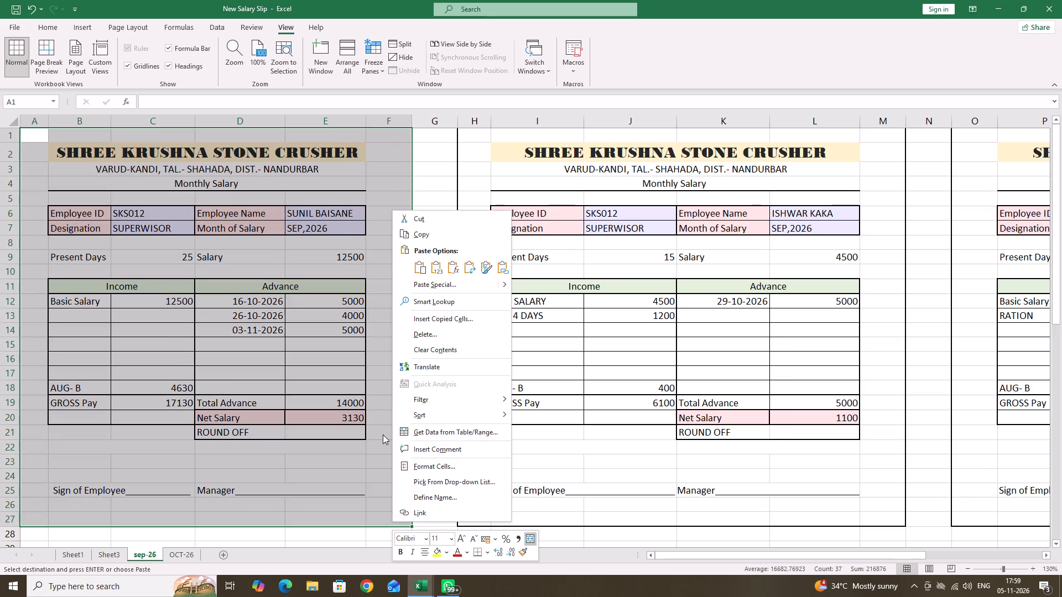
{"action": "left_click", "coordinate": [407, 241]}
{"action": "scroll", "coordinate": [391, 474], "scroll_direction": "down", "scroll_amount": 6}
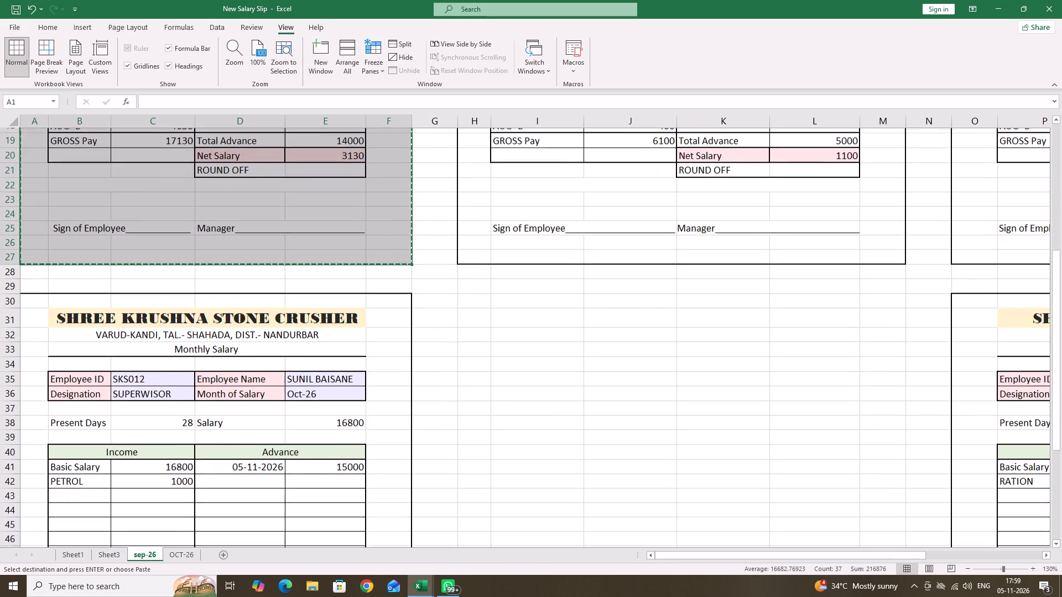
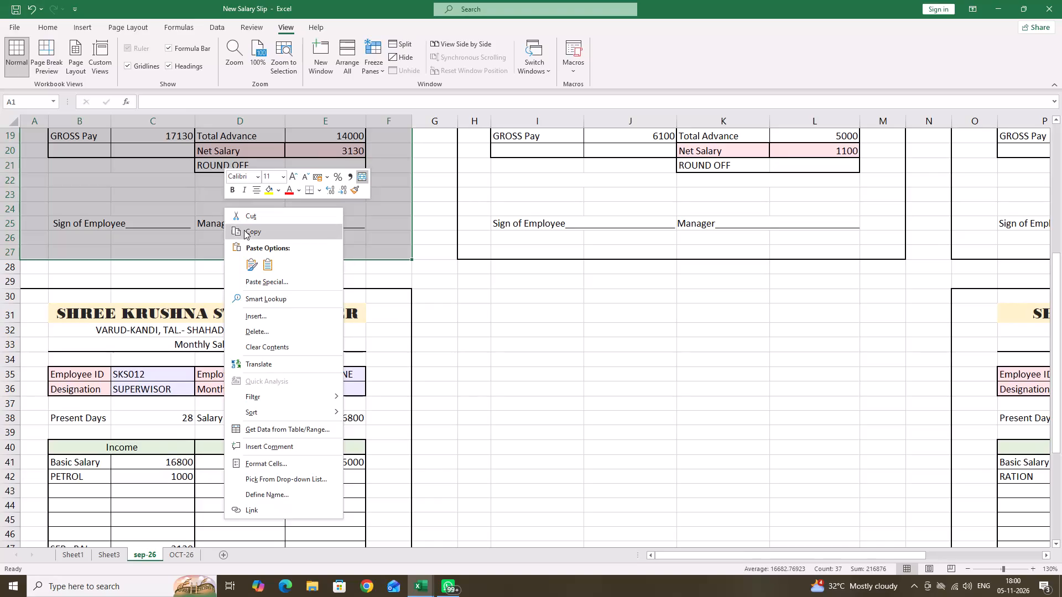
Copy the first supervisor's complete September 2026 salary slip, range A1:F27 on the sep-26 sheet.
{"action": "left_click", "coordinate": [244, 233]}
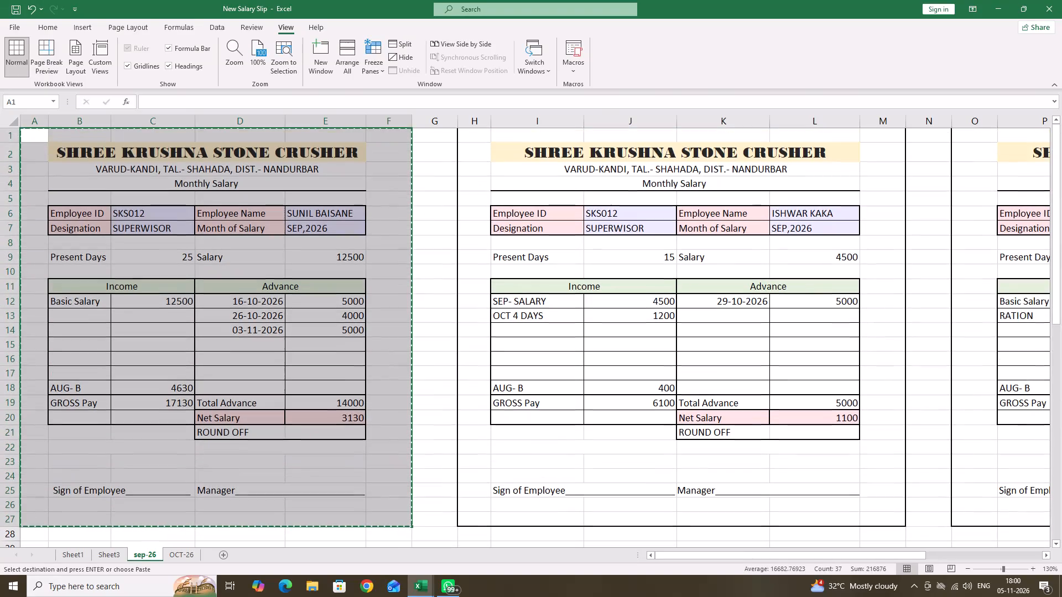
Bring up the open Excel workbooks to choose which one to switch to.
{"action": "left_click", "coordinate": [413, 593]}
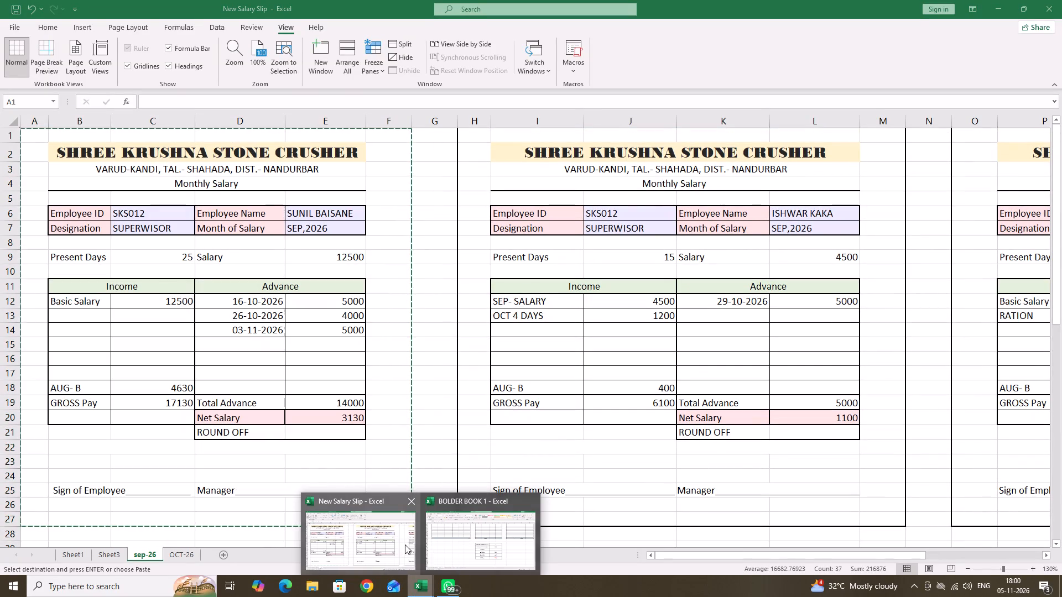
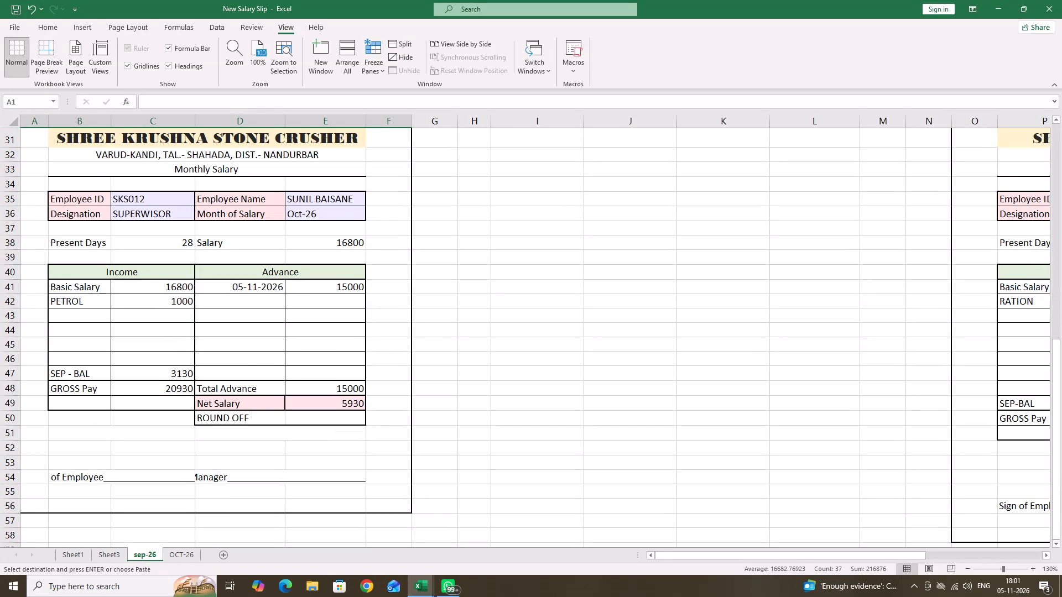
Copy the supervisor's complete October 2026 salary slip, range A30:F56, on the sep-26 sheet.
{"action": "scroll", "coordinate": [269, 478], "scroll_direction": "up", "scroll_amount": 1}
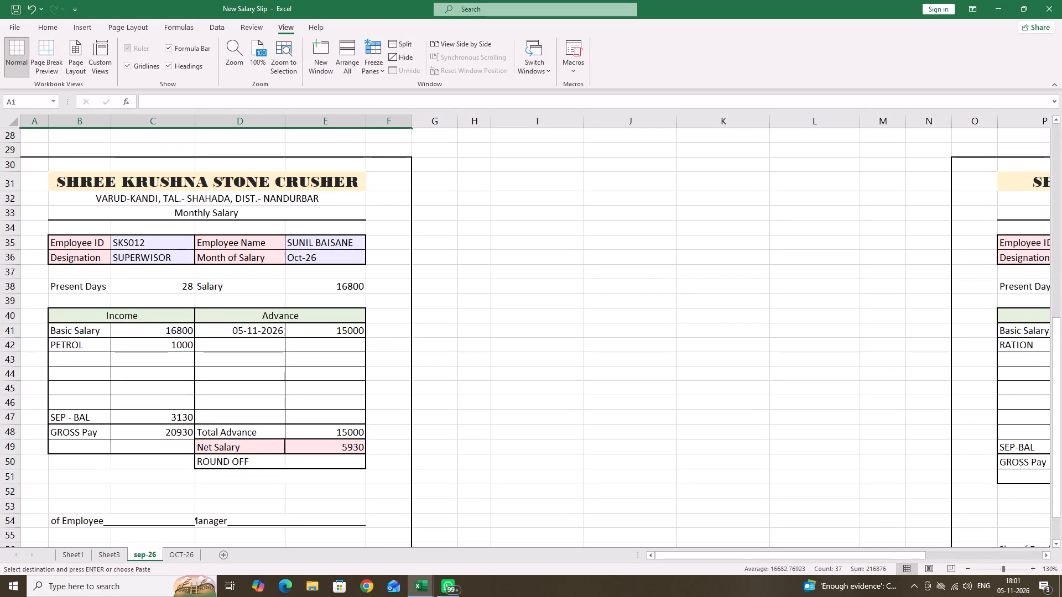
{"action": "left_click_drag", "start_coordinate": [24, 165], "coordinate": [383, 542]}
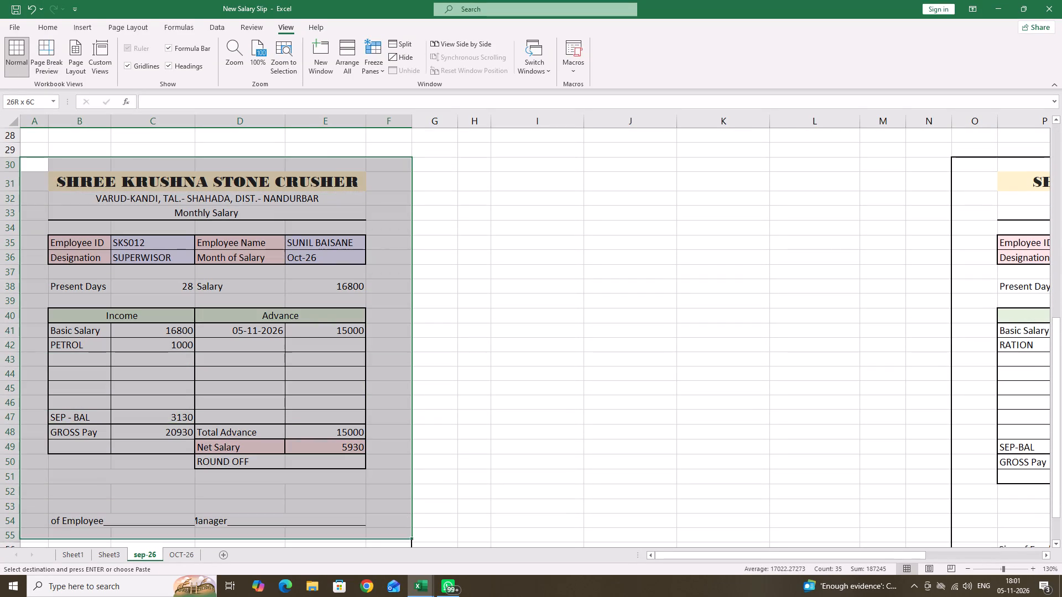
{"action": "left_click_drag", "start_coordinate": [383, 542], "coordinate": [383, 537]}
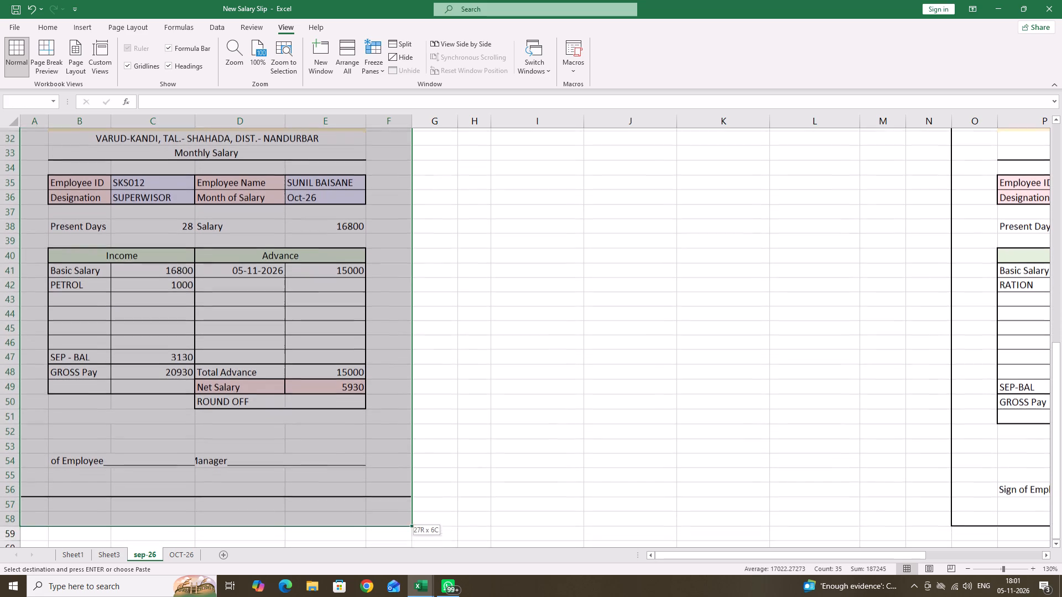
{"action": "left_click_drag", "start_coordinate": [383, 537], "coordinate": [382, 481]}
{"action": "scroll", "coordinate": [379, 474], "scroll_direction": "up", "scroll_amount": 5}
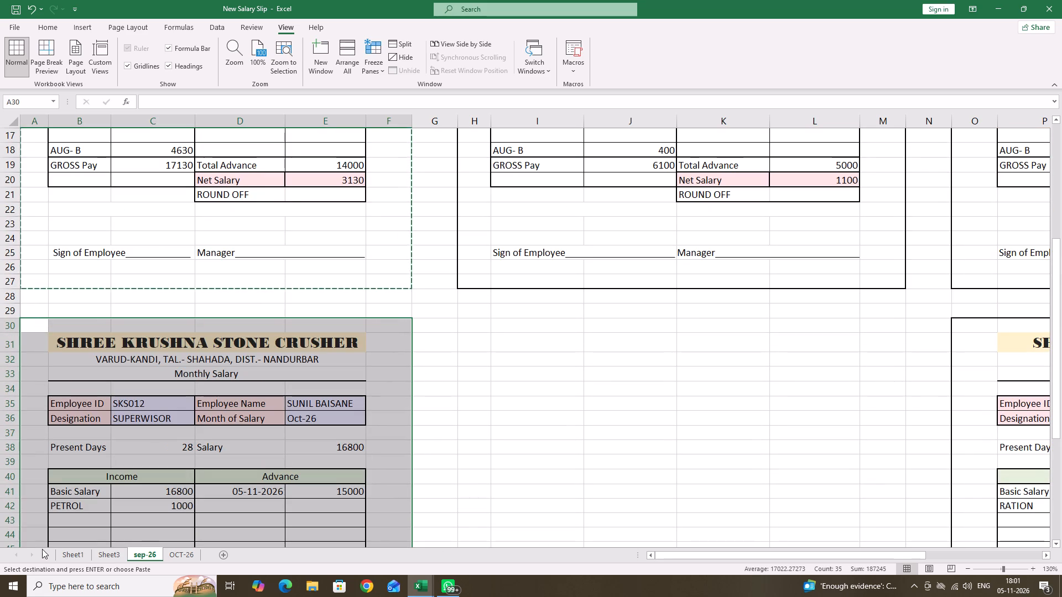
{"action": "left_click", "coordinate": [64, 557]}
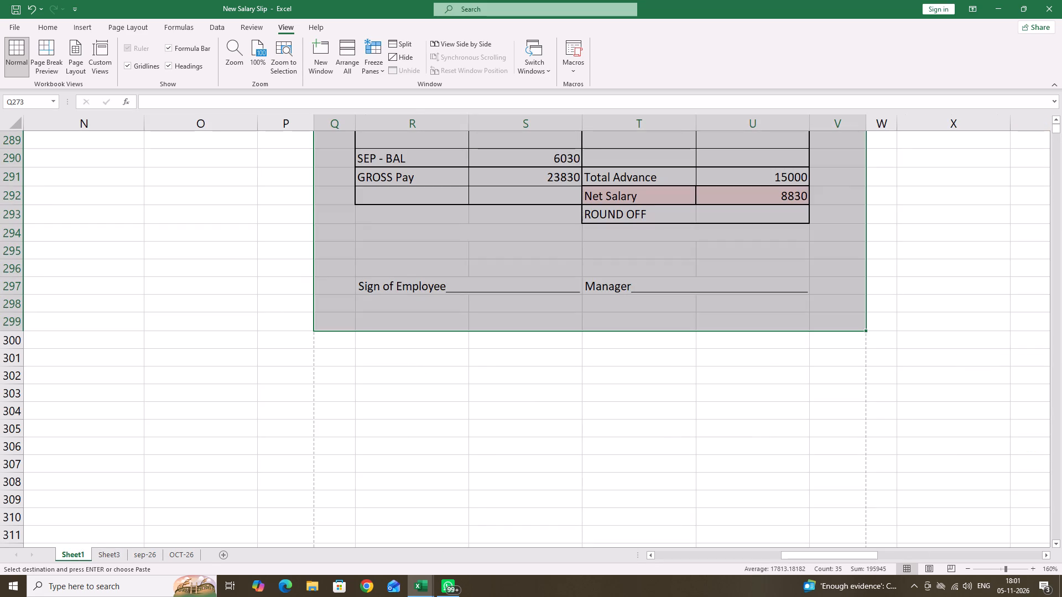
{"action": "left_click", "coordinate": [139, 556]}
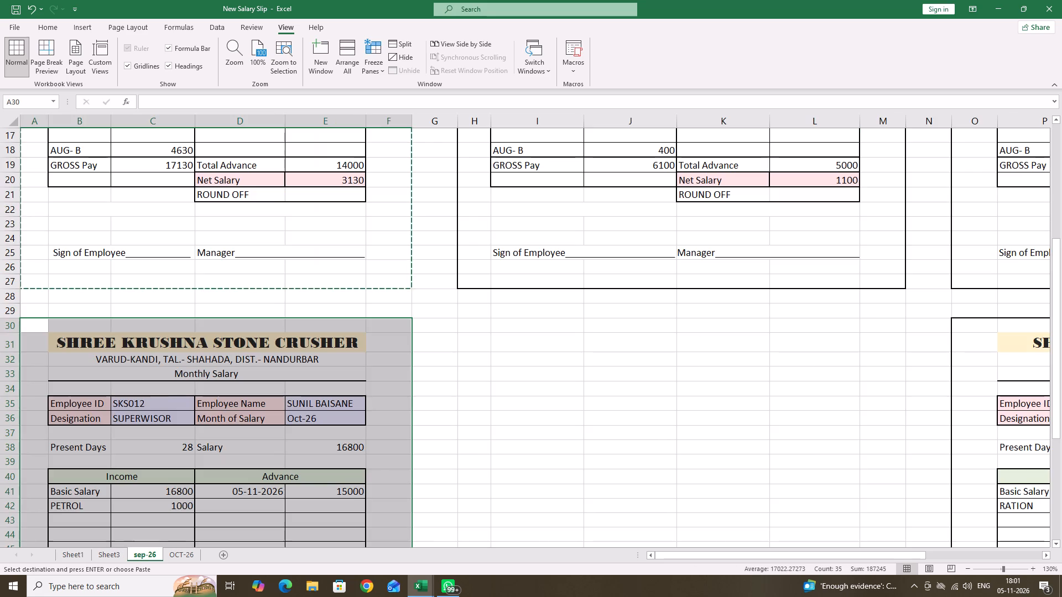
{"action": "scroll", "coordinate": [163, 521], "scroll_direction": "down", "scroll_amount": 2}
{"action": "right_click", "coordinate": [169, 436]}
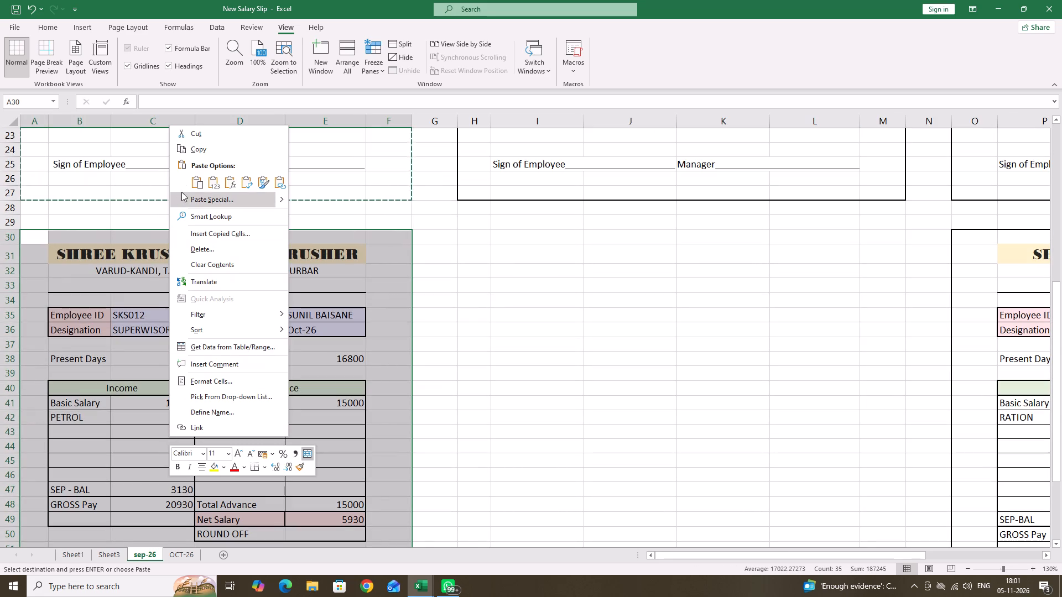
{"action": "left_click", "coordinate": [189, 155]}
{"action": "scroll", "coordinate": [217, 454], "scroll_direction": "down", "scroll_amount": 6}
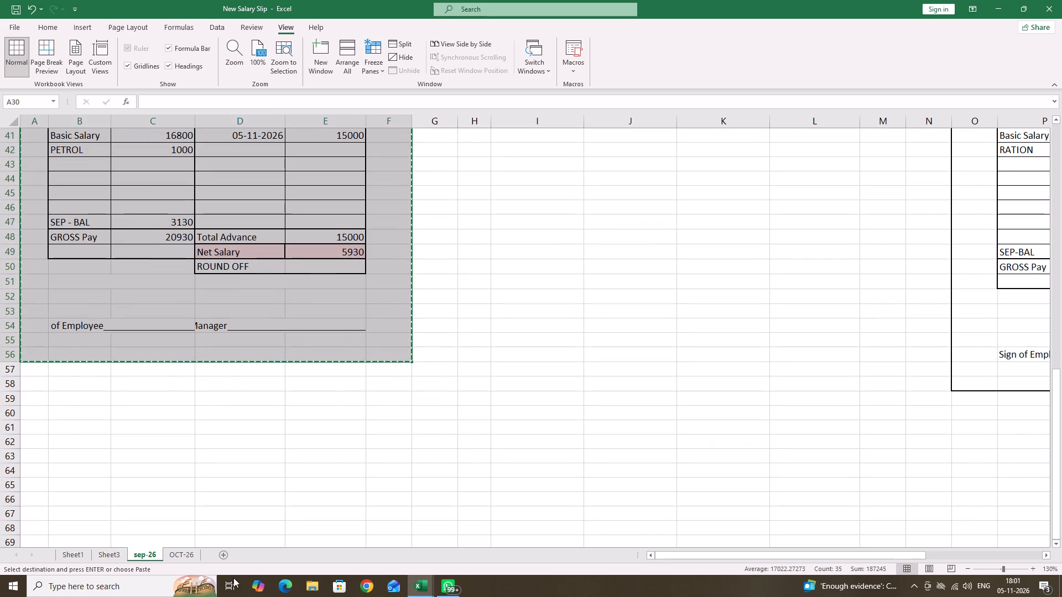